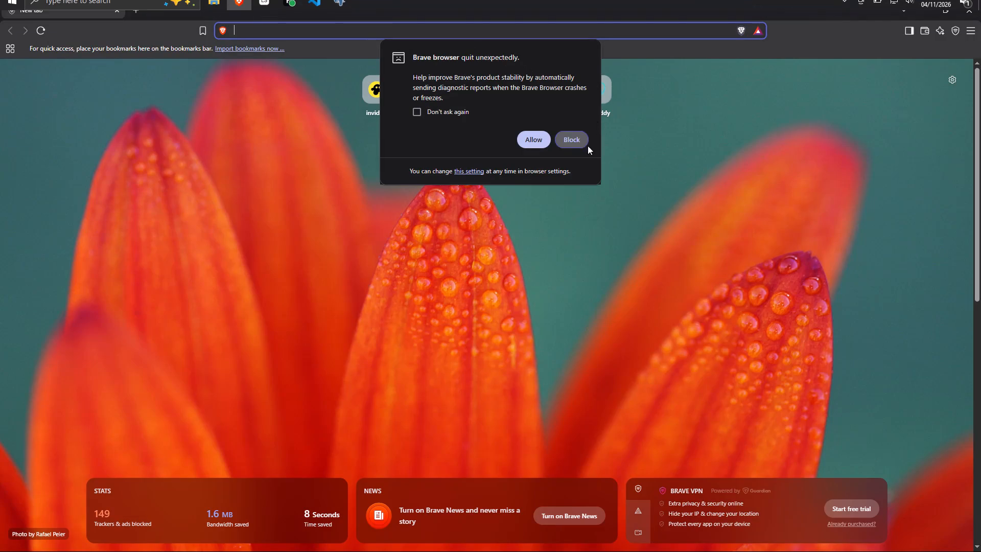
Decline sending diagnostic crash reports and restore the previous browser pages.
left_click(584, 145)
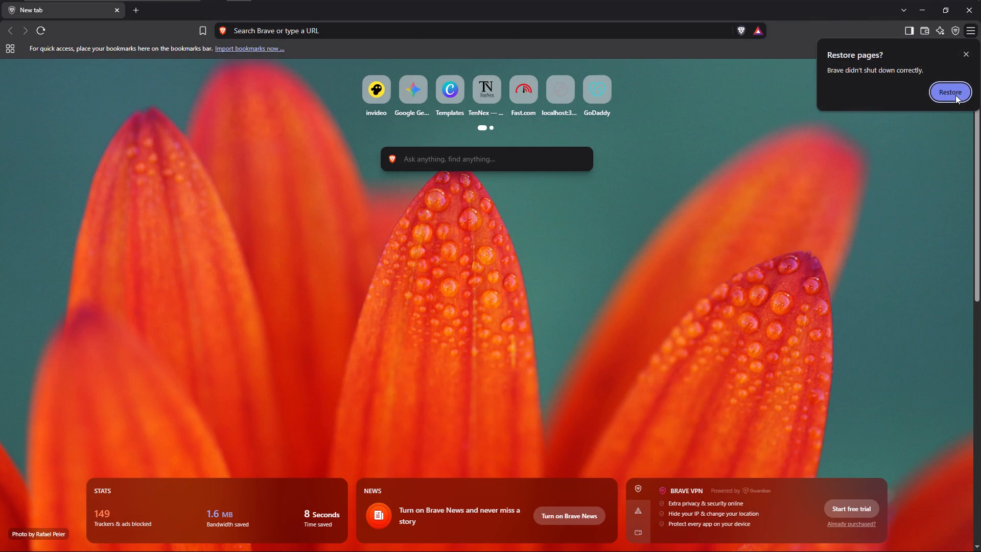
left_click(955, 95)
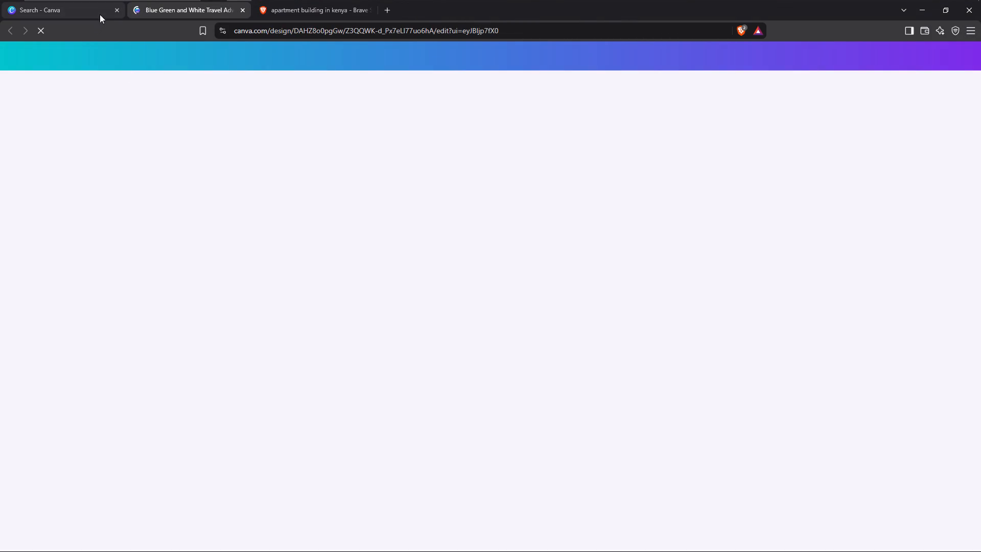
Close the Canva search page, keeping the travel poster design open.
left_click(113, 7)
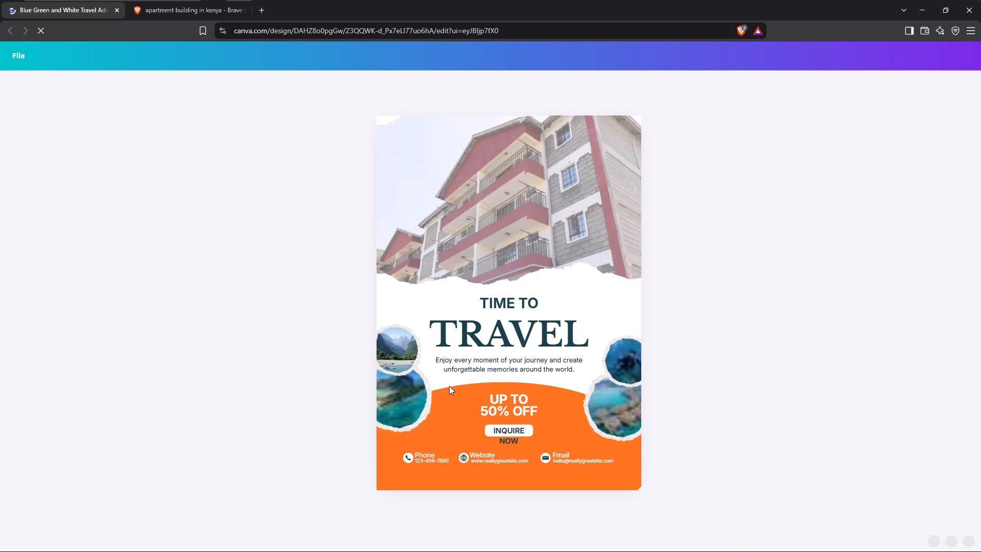
Shift the INQUIRE NOW text aside and enlarge the white button shape behind it, stretching it on both sides.
left_click(502, 430)
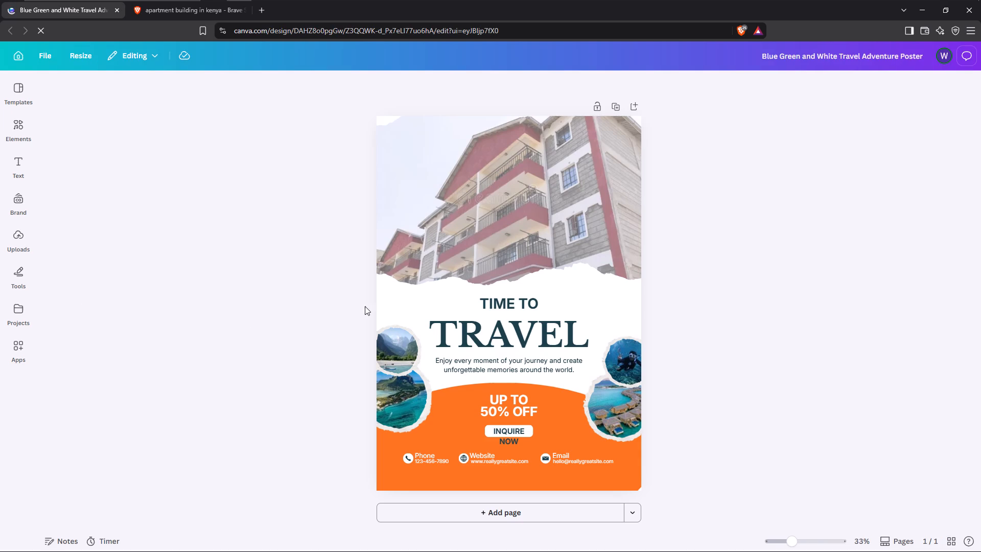
left_click(507, 429)
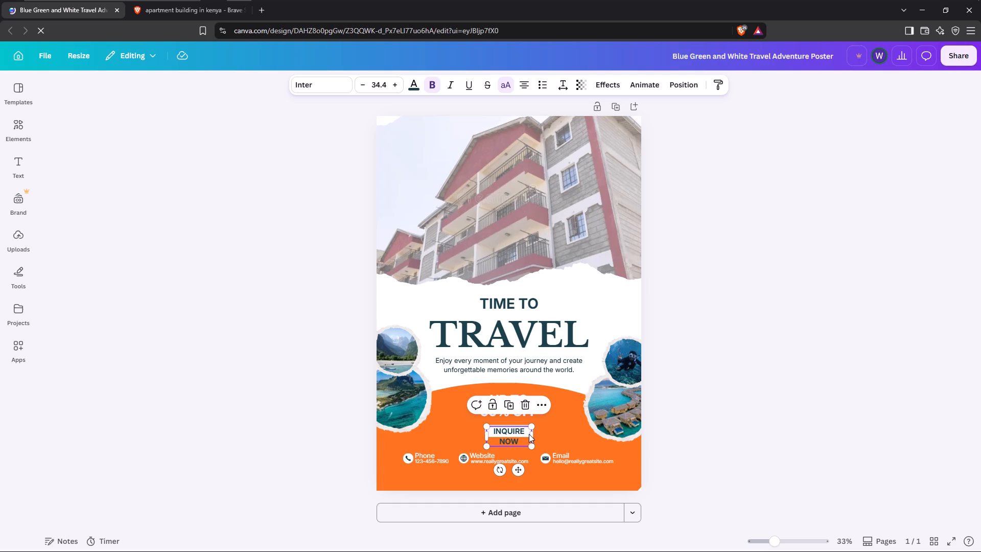
left_click_drag(531, 434, 530, 434)
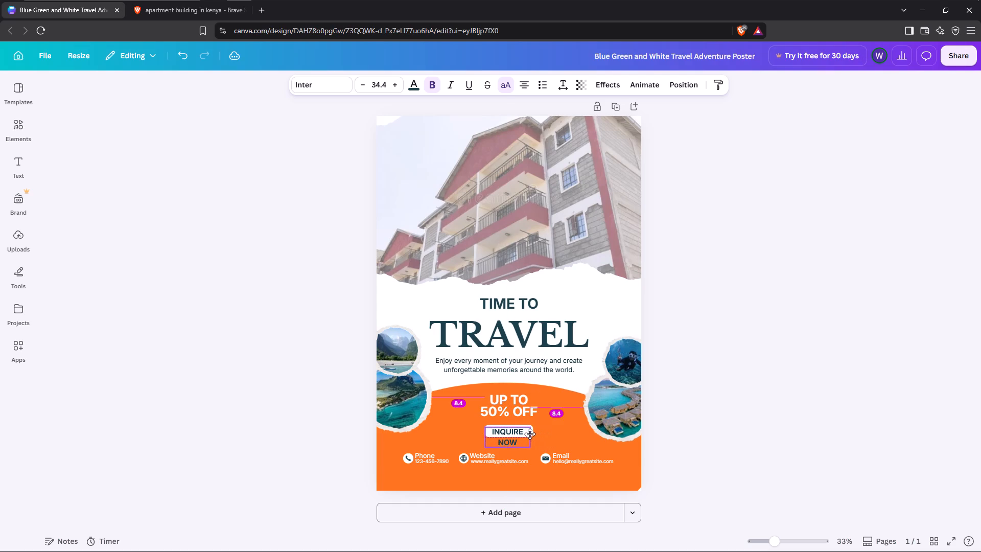
left_click_drag(530, 434, 513, 434)
left_click(524, 431)
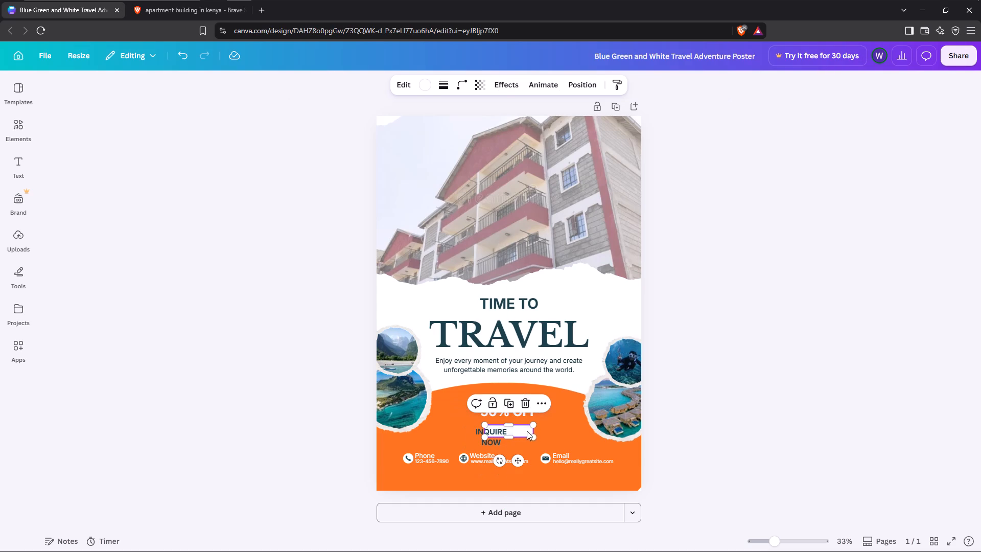
left_click_drag(533, 429, 573, 429)
left_click_drag(481, 436, 489, 437)
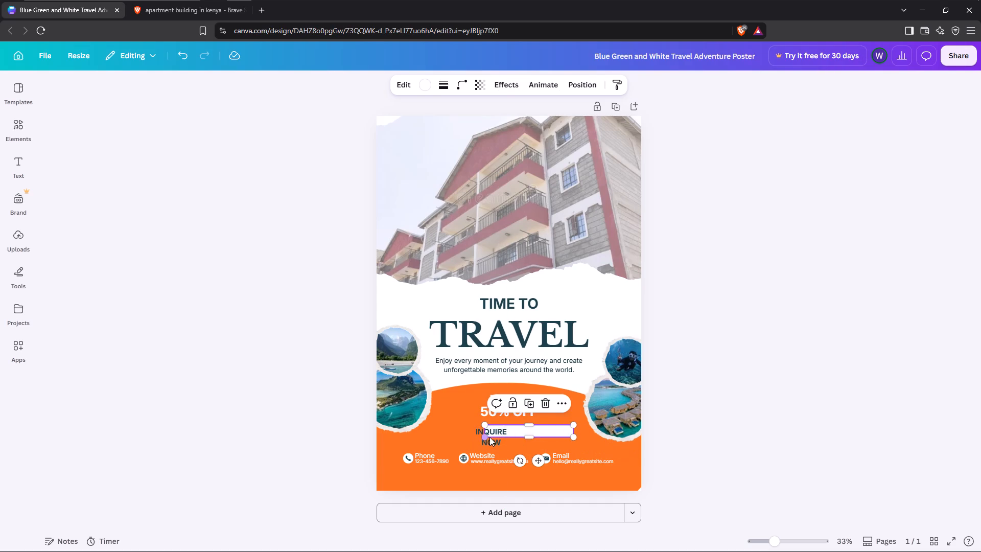
left_click_drag(489, 437, 447, 441)
left_click(483, 435)
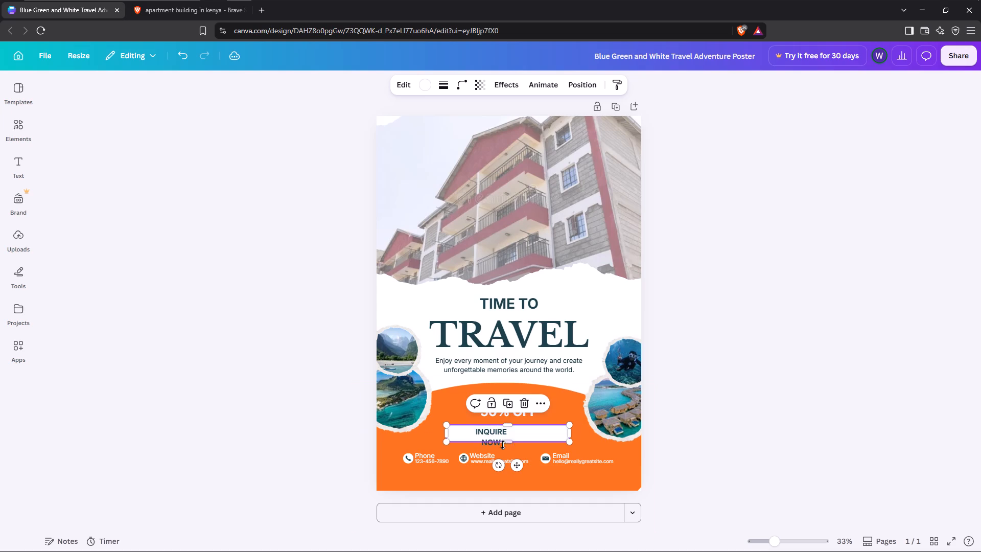
Widen the INQUIRE NOW text box so the words fit on one line, and place it vertically centred on the white button.
left_click(504, 433)
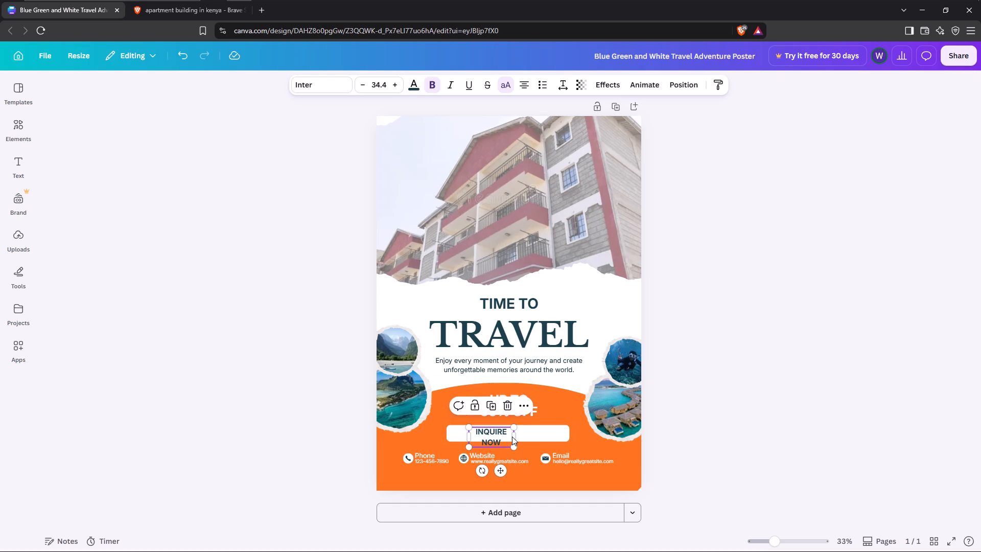
left_click_drag(515, 435, 551, 434)
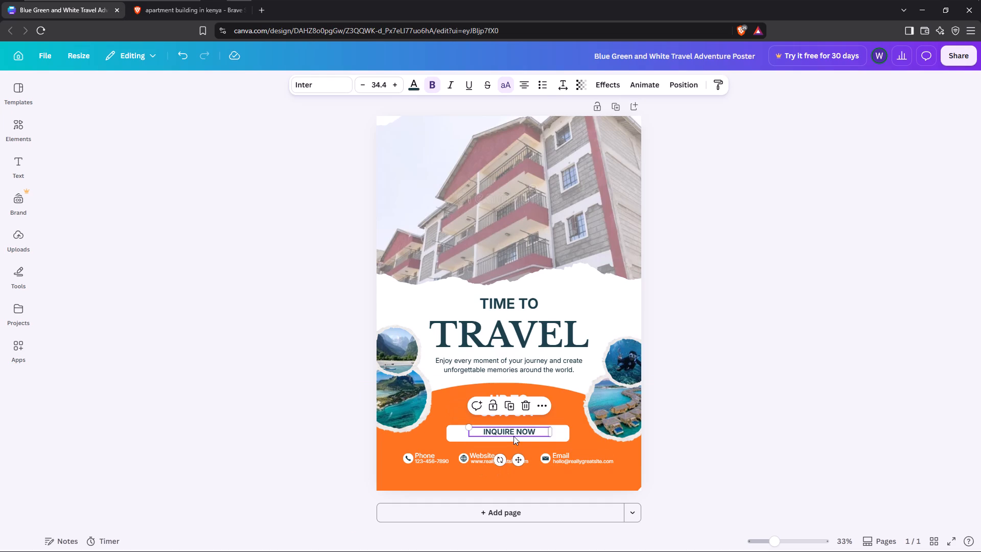
left_click_drag(502, 429, 497, 436)
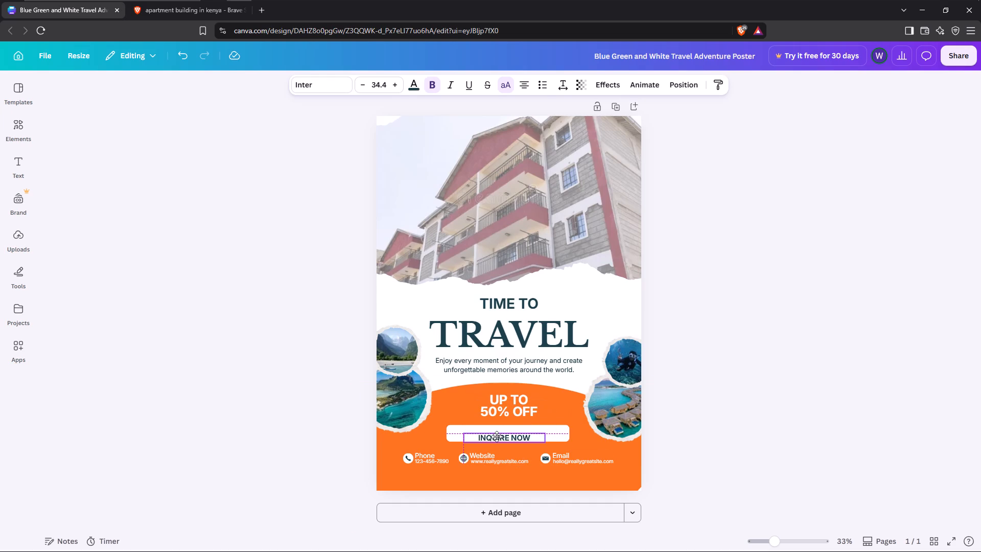
left_click_drag(497, 436, 497, 431)
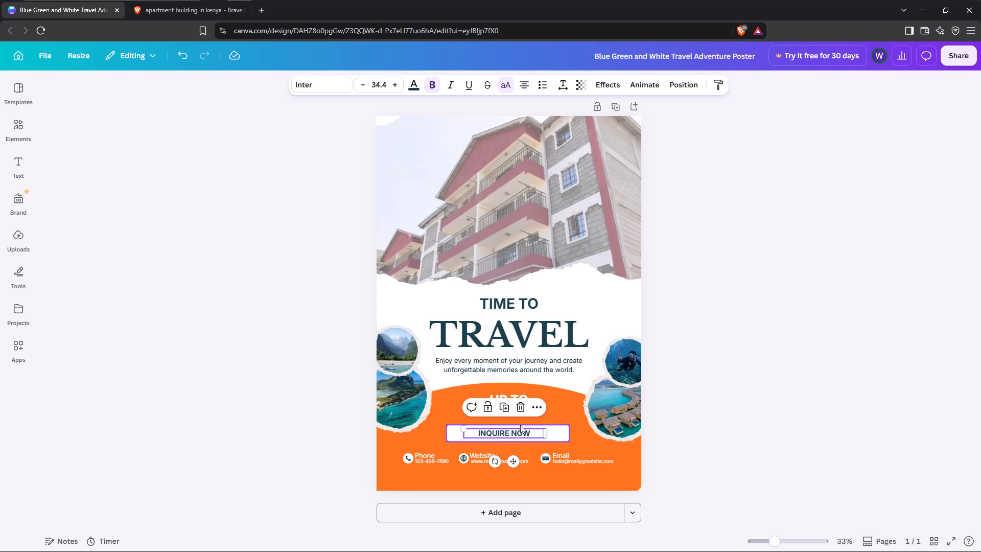
Narrow and flatten the white button shape so it fits closely around the INQUIRE NOW text.
left_click(560, 427)
left_click_drag(570, 433, 541, 441)
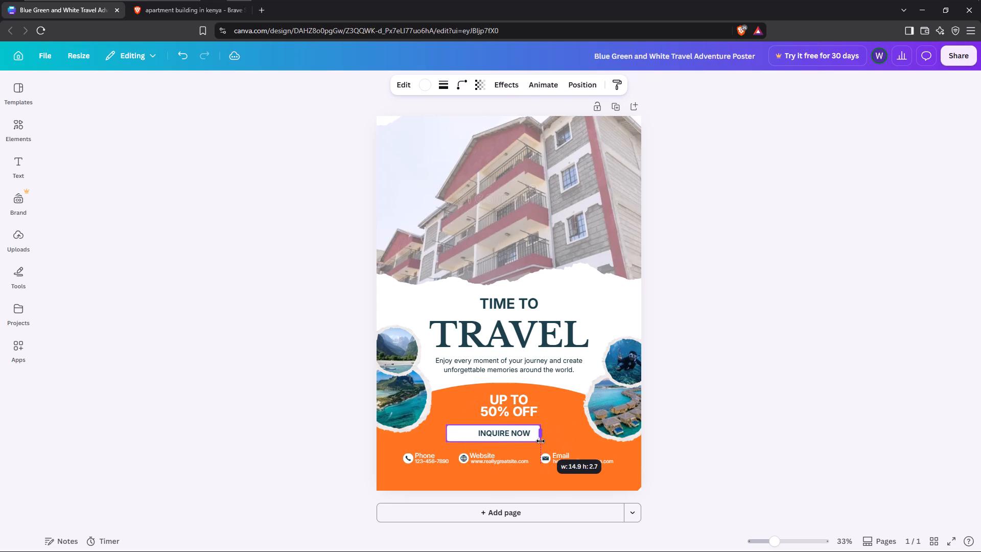
left_click_drag(541, 441, 541, 441)
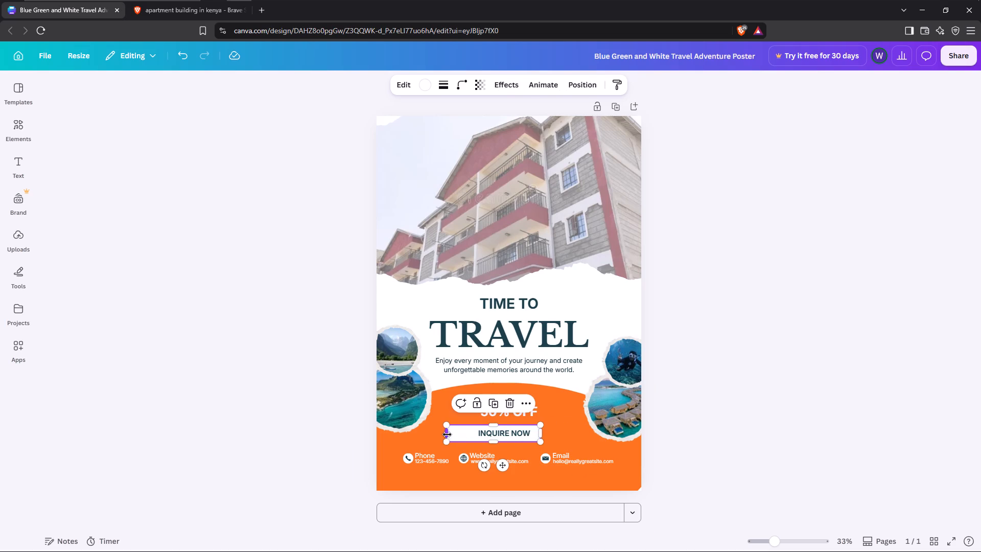
left_click_drag(448, 434, 458, 432)
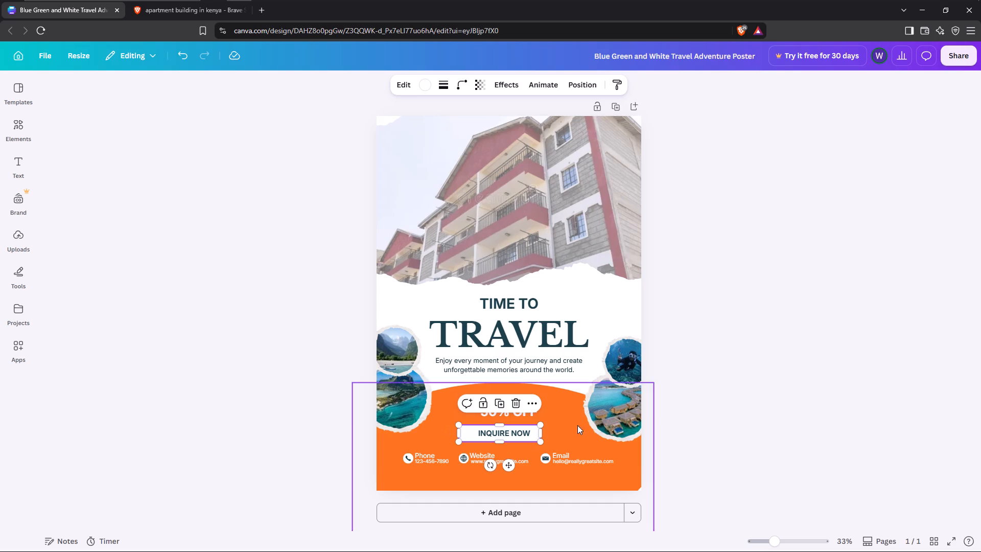
left_click(500, 441)
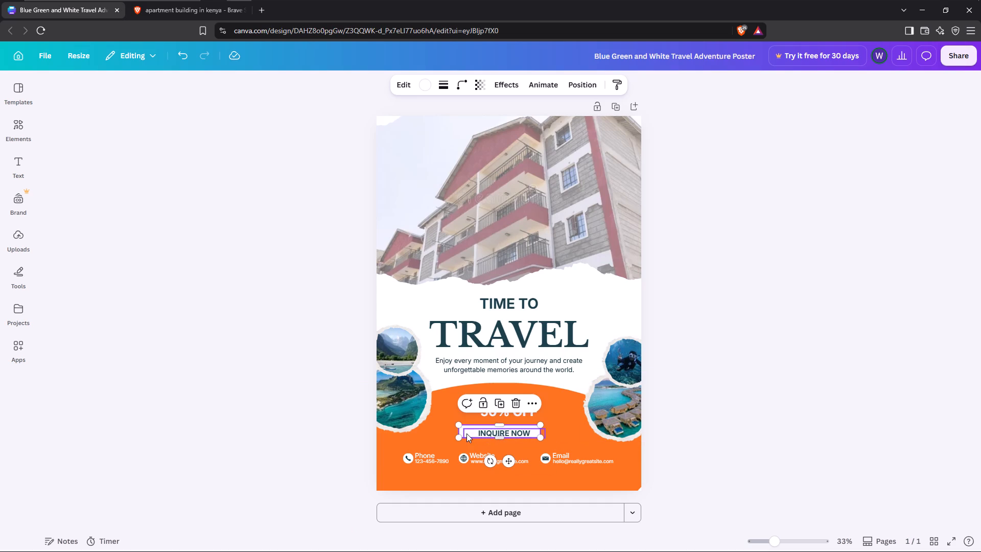
left_click_drag(458, 427, 463, 429)
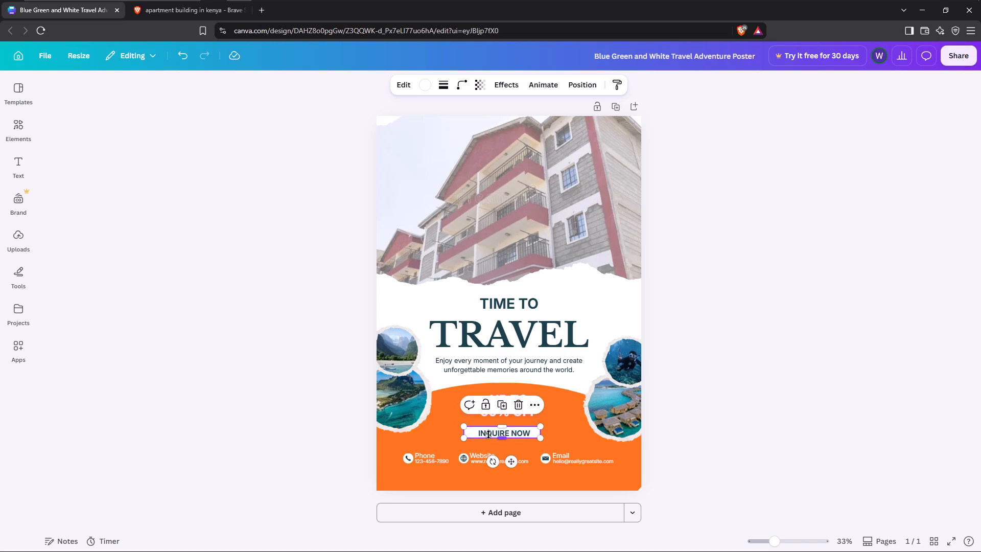
Nudge the INQUIRE NOW text so it sits centred on the white button shape.
left_click(509, 432)
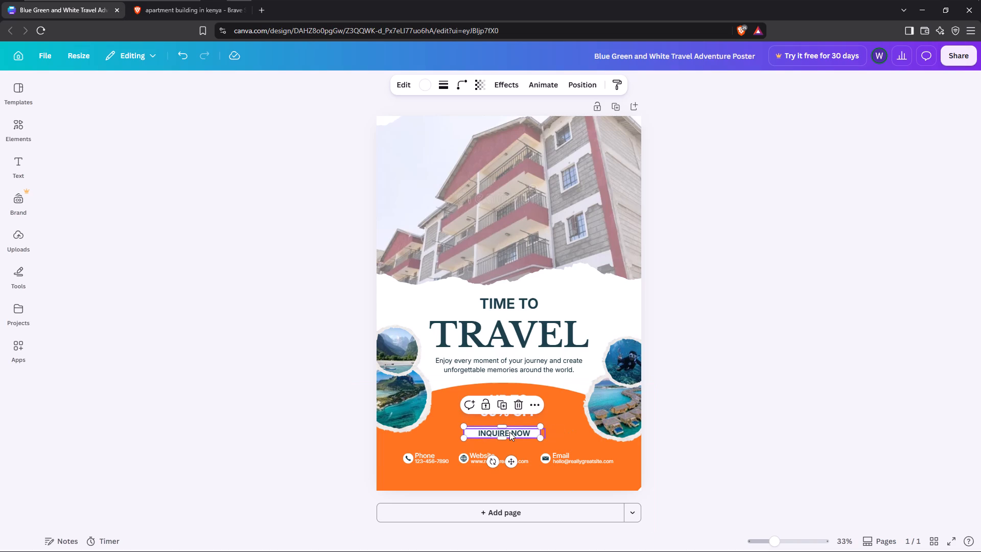
left_click(509, 432)
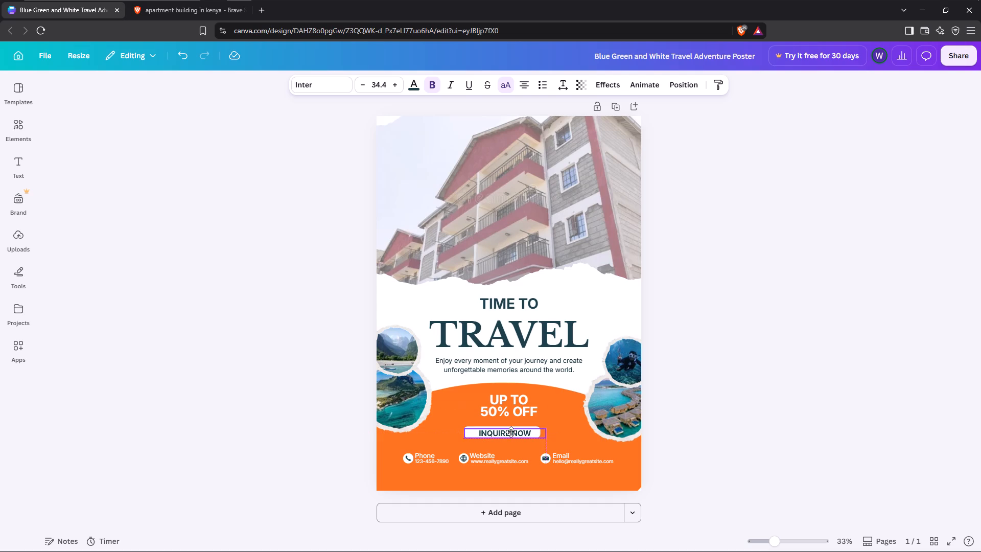
left_click(674, 385)
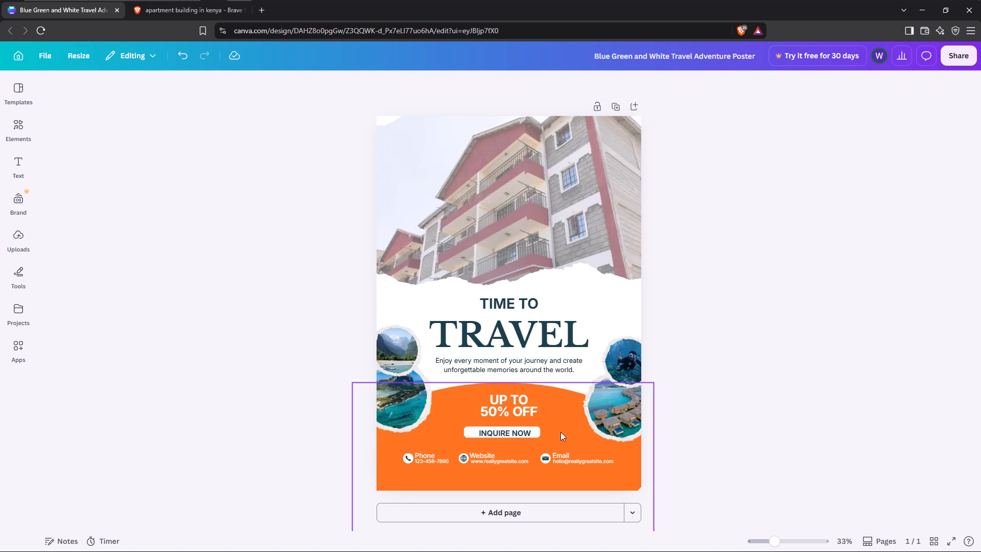
left_click_drag(502, 431, 496, 430)
left_click(496, 430)
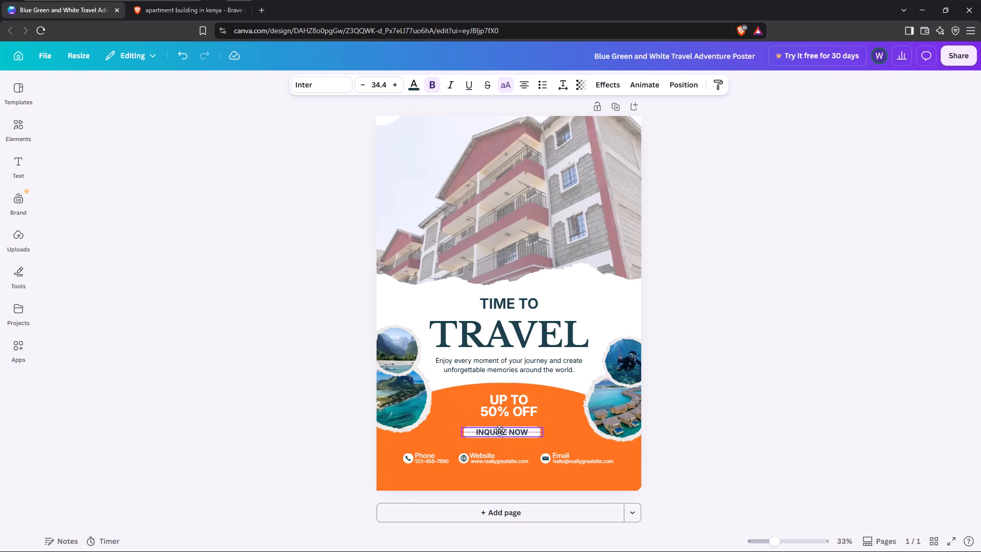
left_click(893, 404)
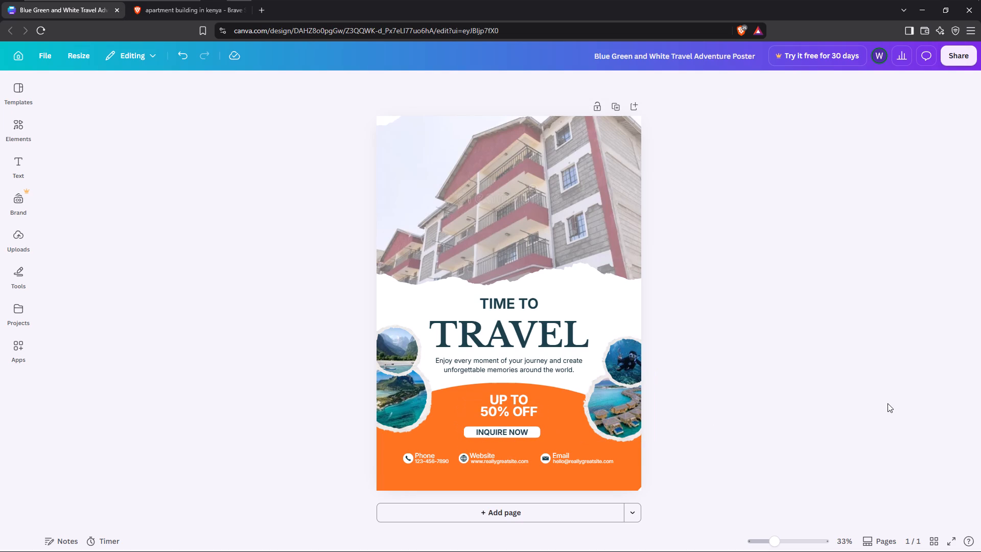
Move the orange background shape at the poster's base slightly down and to the right.
left_click(461, 421)
left_click(485, 434)
left_click(460, 428)
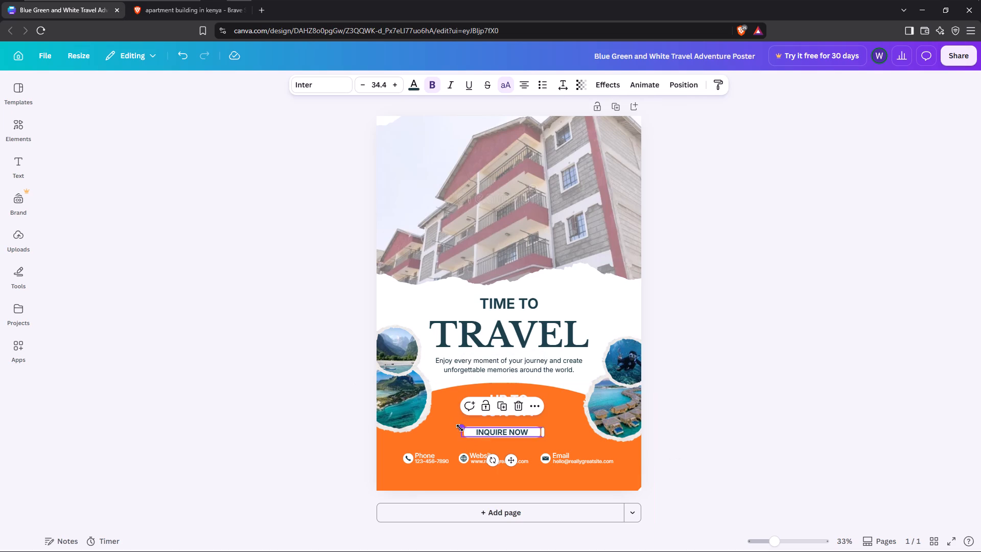
left_click(450, 423)
left_click_drag(454, 418, 471, 423)
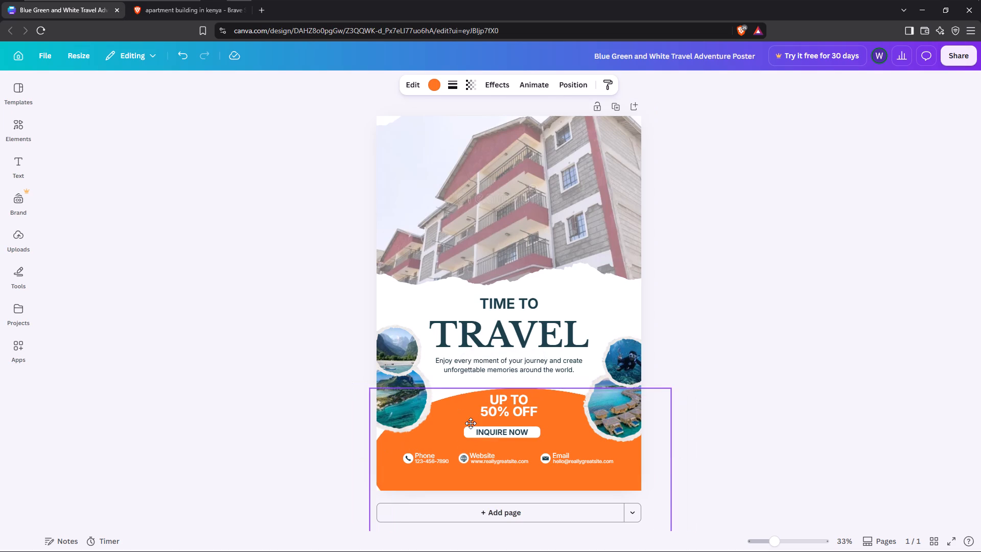
left_click_drag(471, 423, 461, 422)
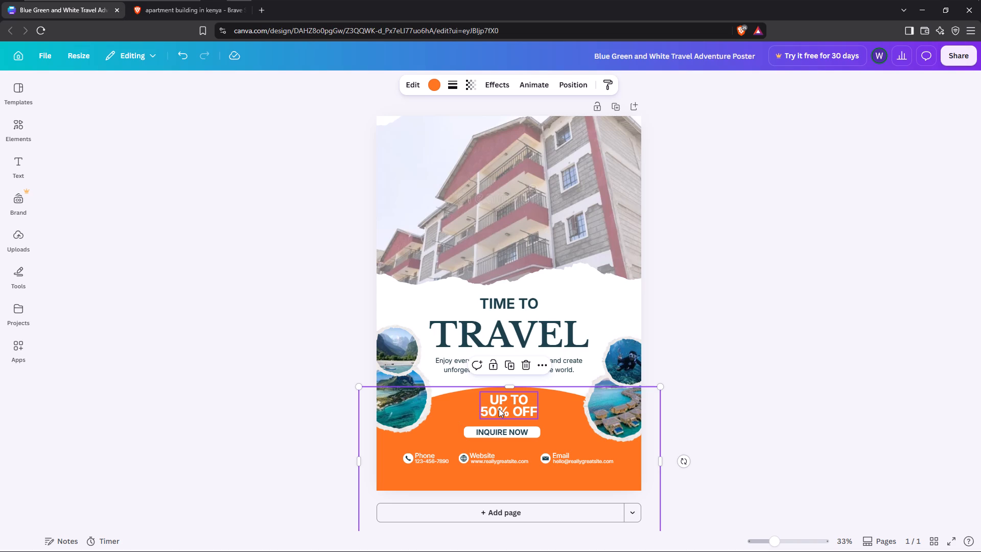
Replace the placeholder phone number under the Phone label in the poster's contact row.
left_click(429, 457)
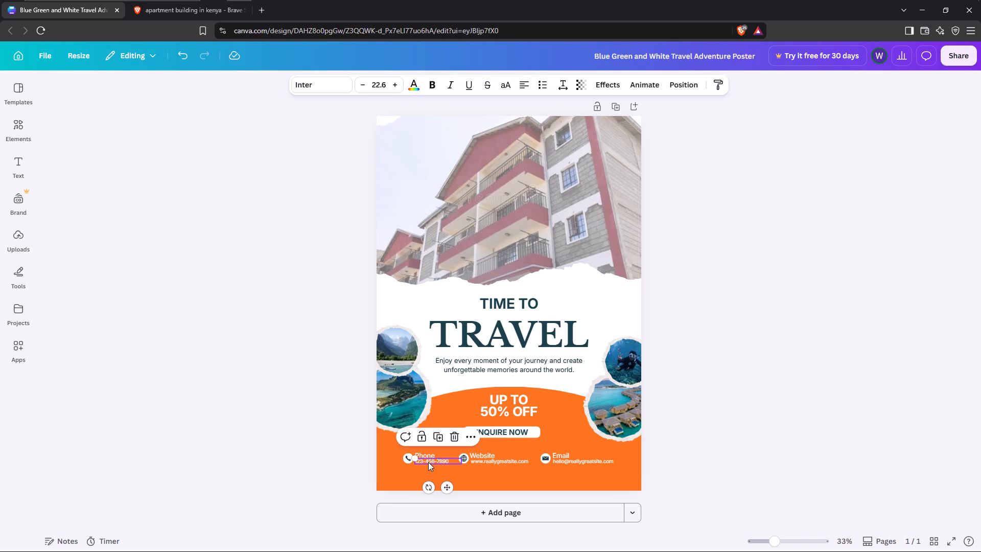
key("0")
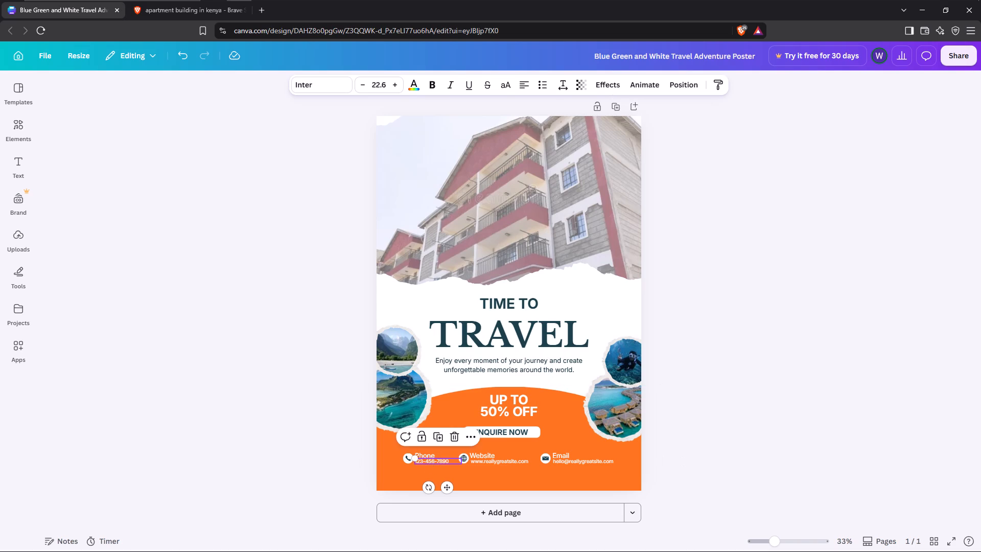
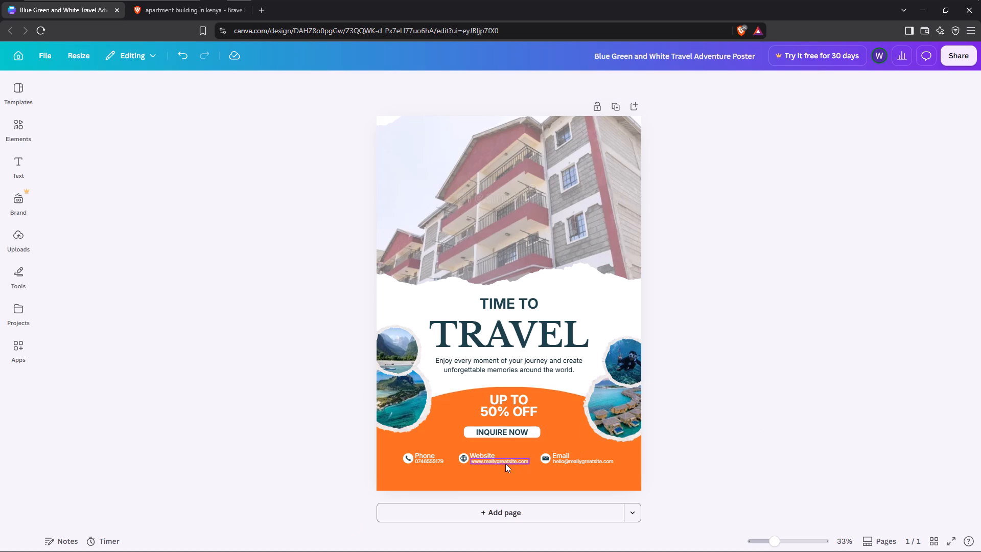
left_click(505, 464)
double_click(503, 461)
left_click(503, 461)
left_click(512, 461)
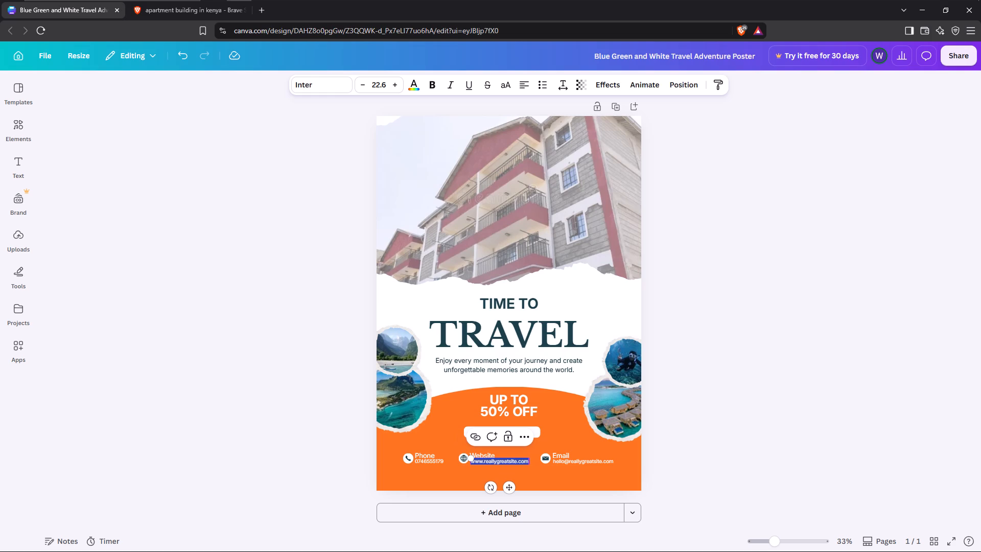
left_click(526, 461)
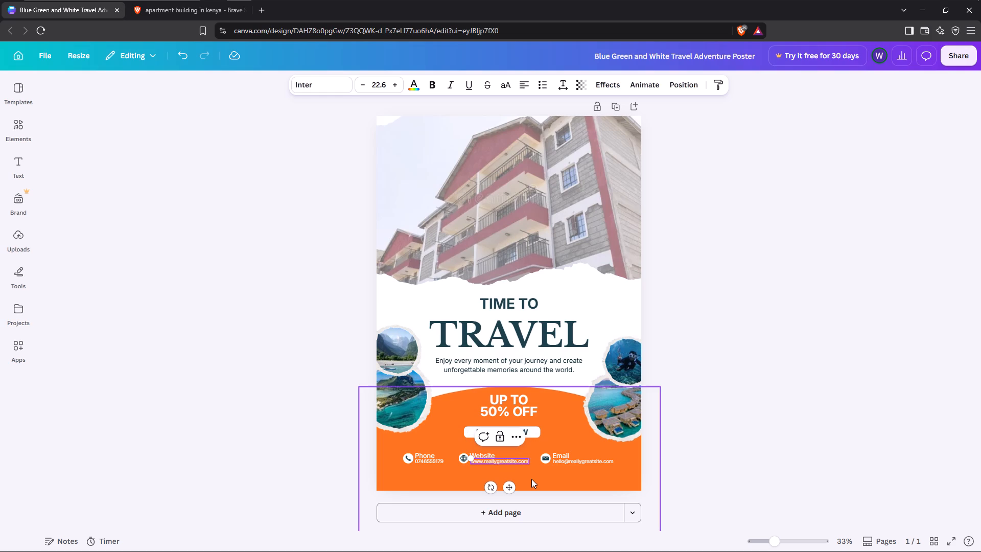
key("BackSpace")
key("BackSpace")
key("BackSpace")
key("BackSpace")
key("BackSpace")
key("BackSpace")
key("BackSpace")
key("BackSpace")
key("BackSpace")
key("BackSpace")
key("BackSpace")
key("BackSpace")
key("BackSpace")
key("BackSpace")
key("BackSpace")
key("BackSpace")
key("BackSpace")
key("BackSpace")
key("BackSpace")
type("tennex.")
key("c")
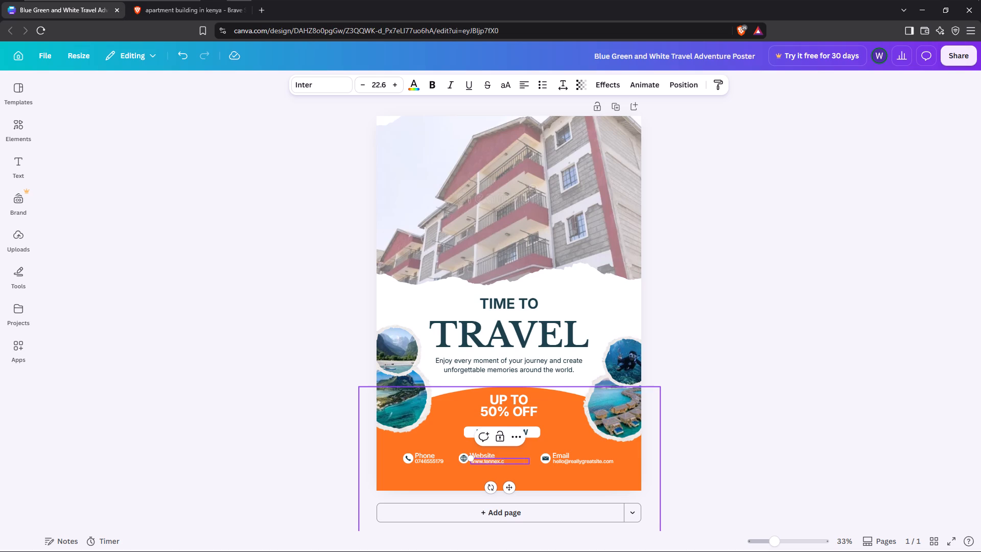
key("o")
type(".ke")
Replace the placeholder address under the Email label in the contact row with the company's inquiries email address.
double_click(554, 460)
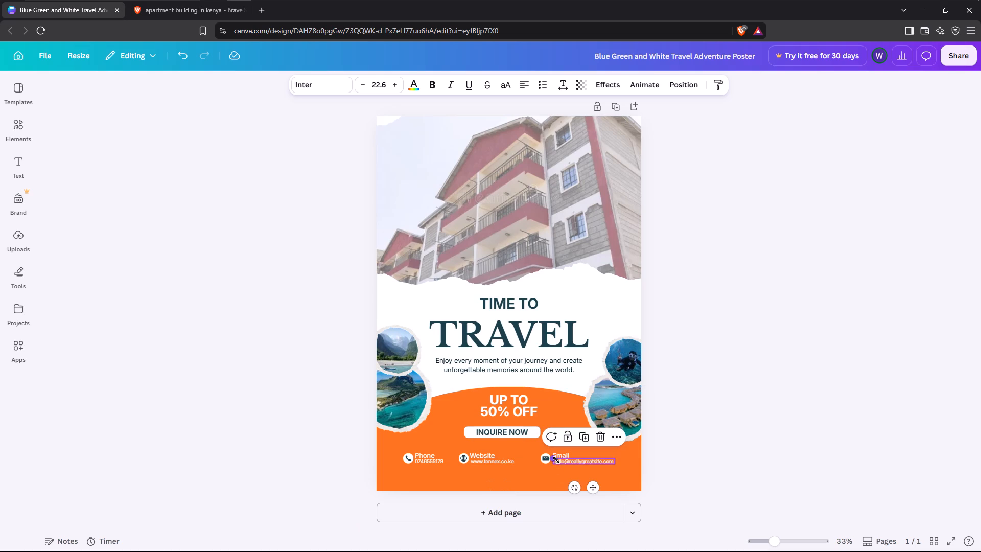
double_click(560, 461)
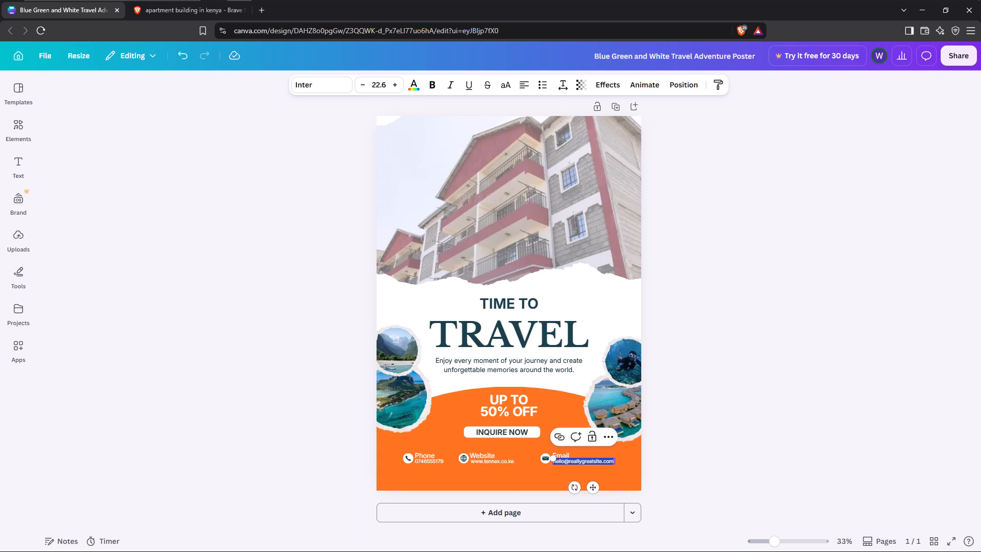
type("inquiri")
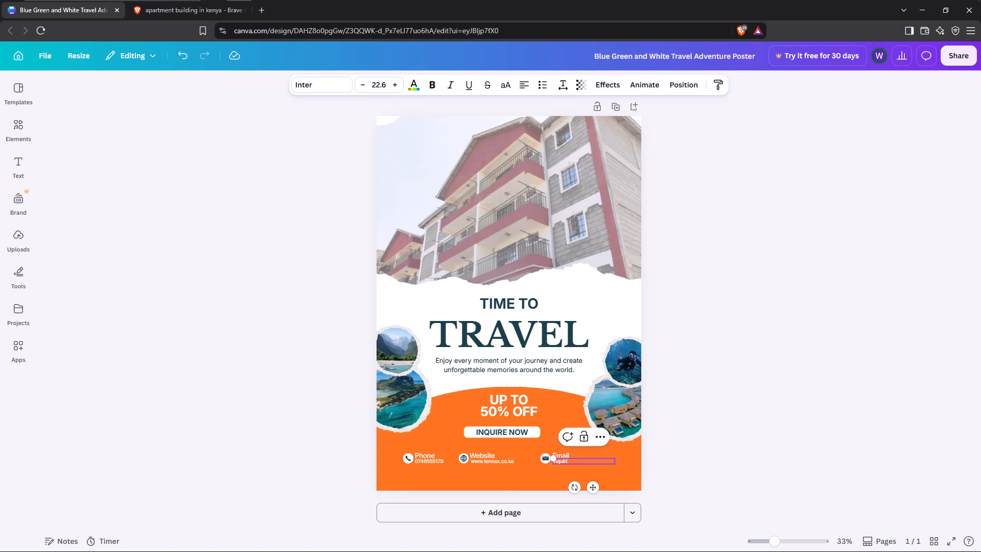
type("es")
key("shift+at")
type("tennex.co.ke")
left_click(705, 436)
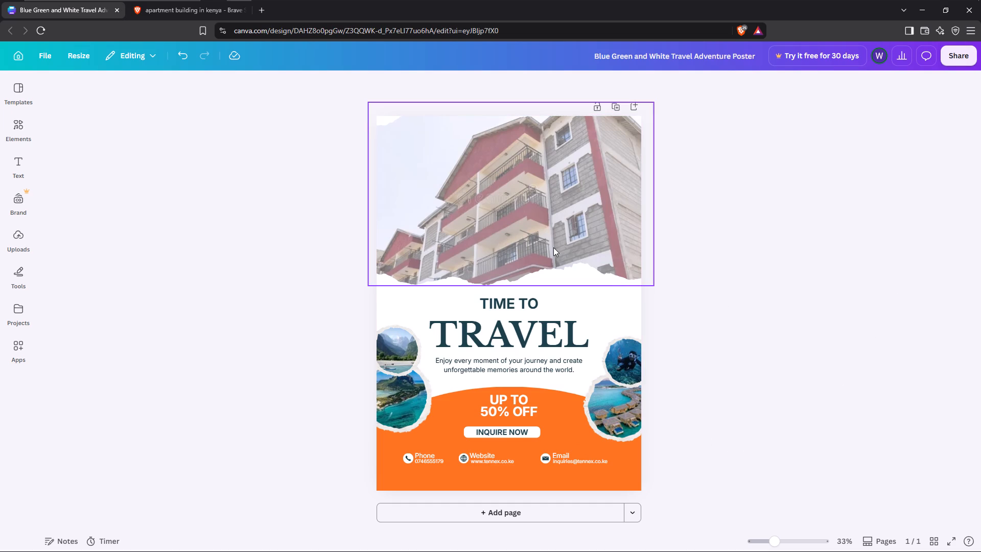
Open the TIME TO heading above TRAVEL for editing with all its text selected.
double_click(485, 302)
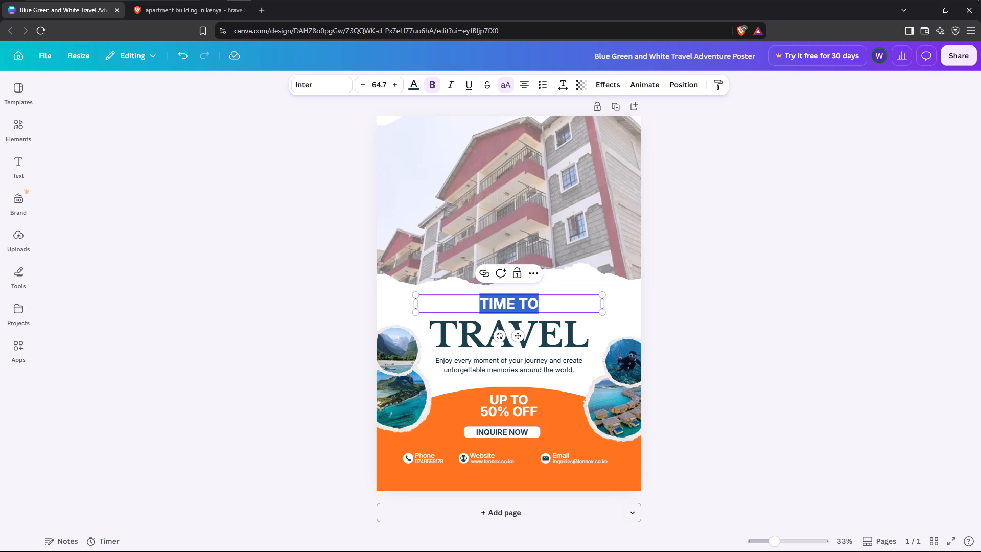
Replace the TIME TO heading above the poster's main title with INTRODUCING.
key("n")
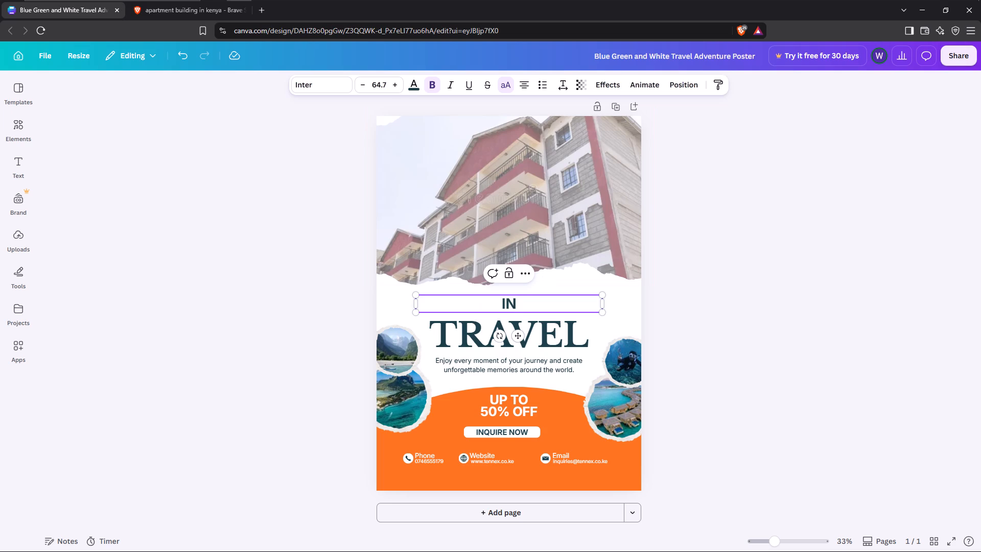
type("TRODU")
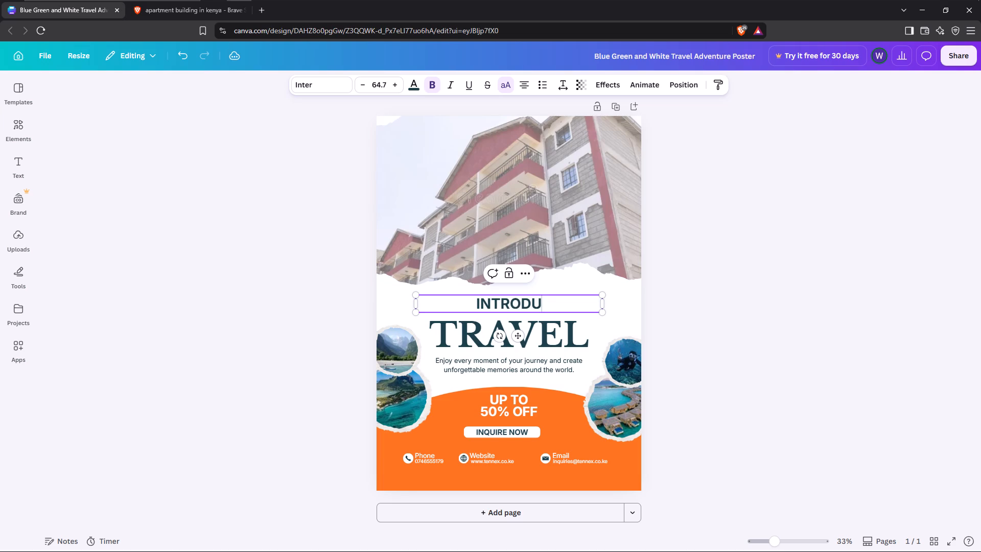
type("CIN")
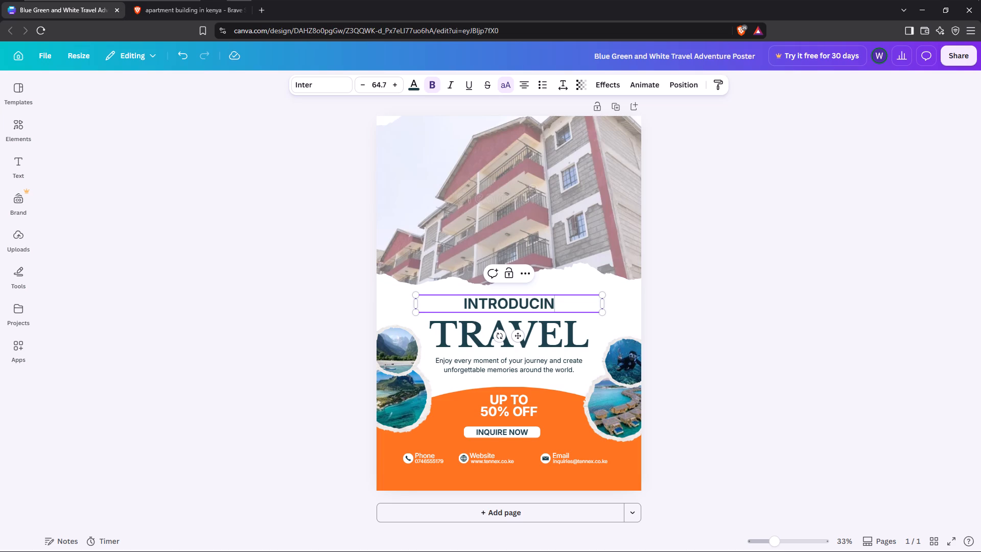
key("g")
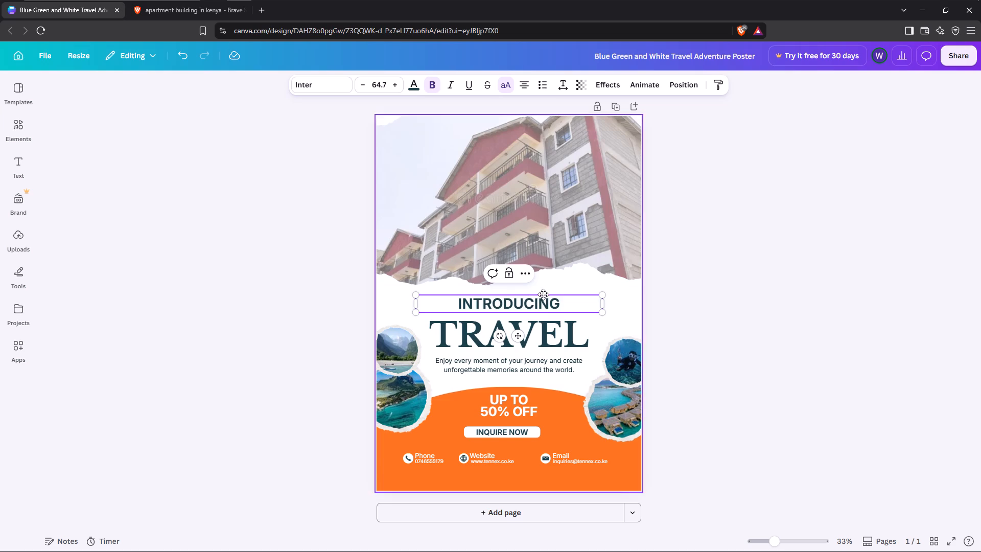
Replace the large TRAVEL title with TENNEX.
double_click(542, 331)
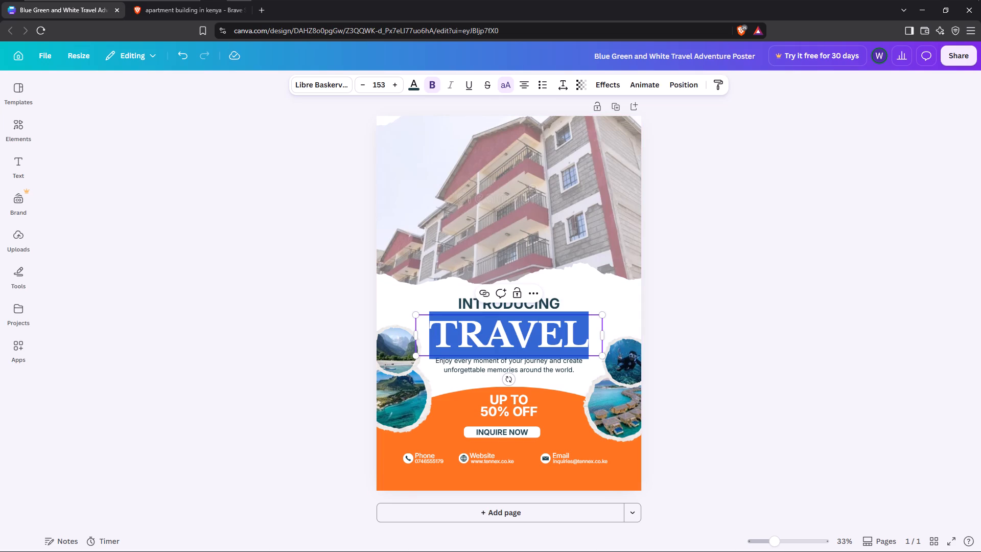
key("e")
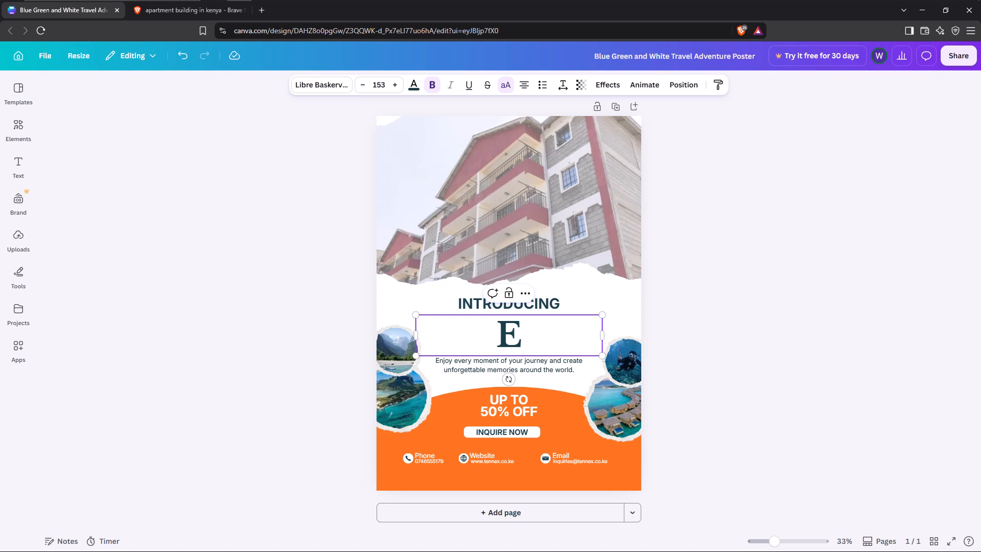
key("BackSpace")
type("TE")
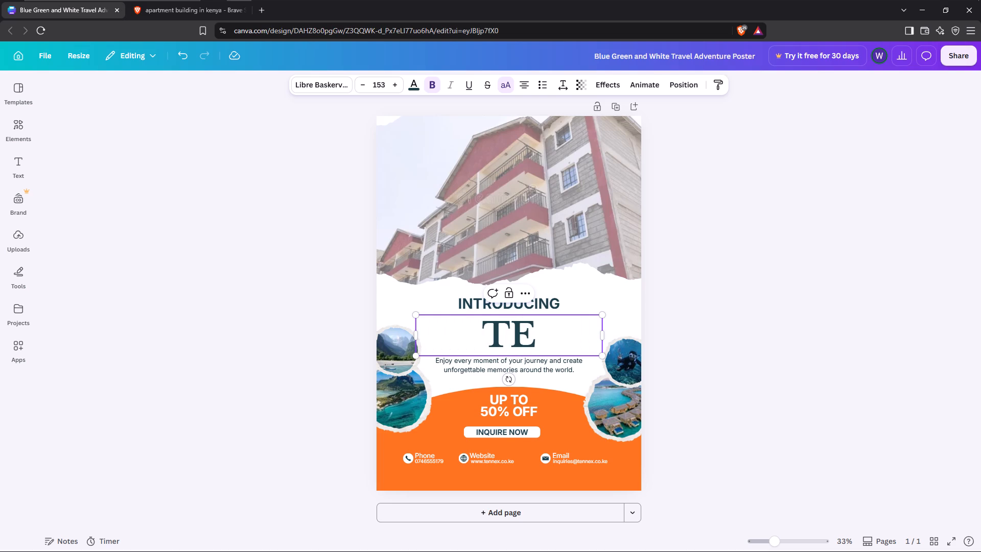
type("NNEX")
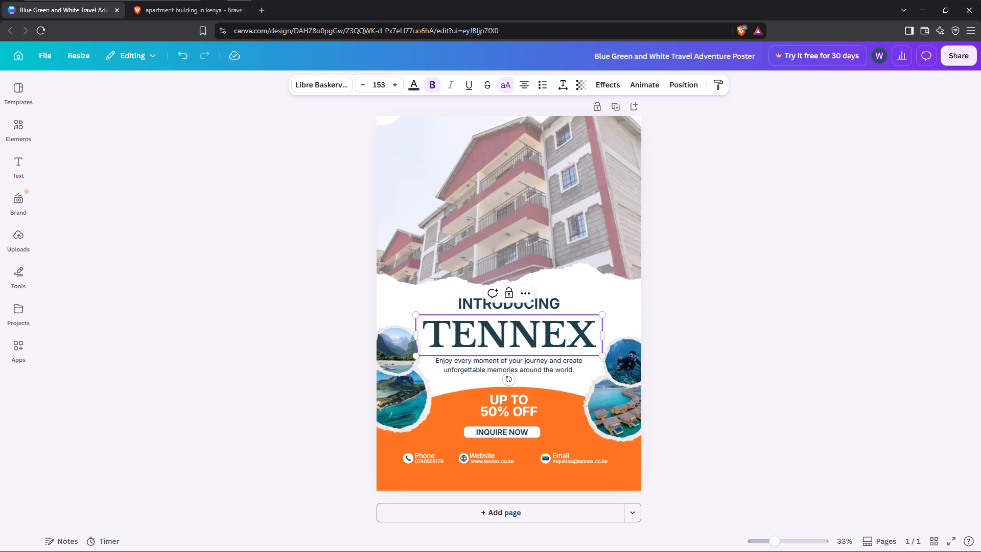
left_click(757, 294)
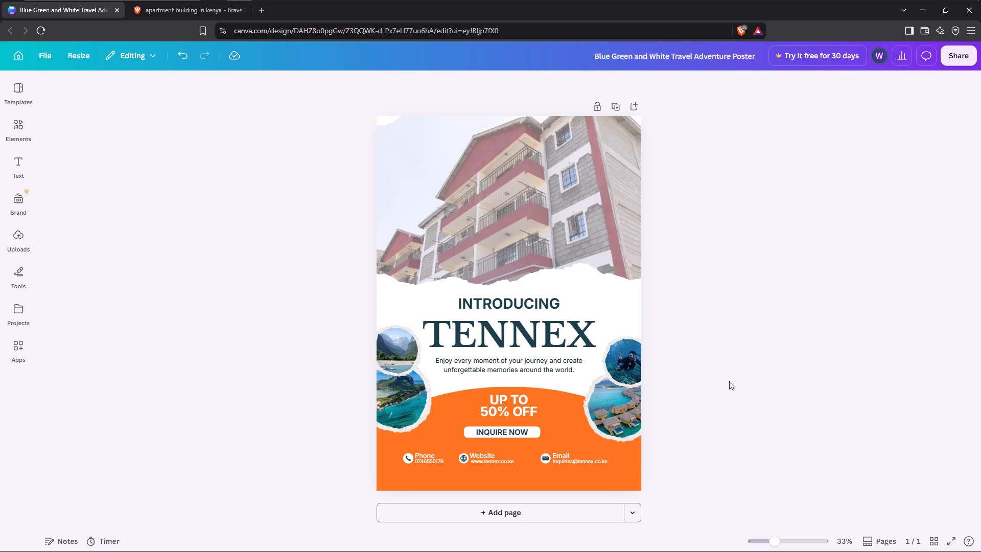
Replace the tagline below the title with two lines: "An all in one platform that assists" and "landlord manage their rental properties.".
double_click(512, 361)
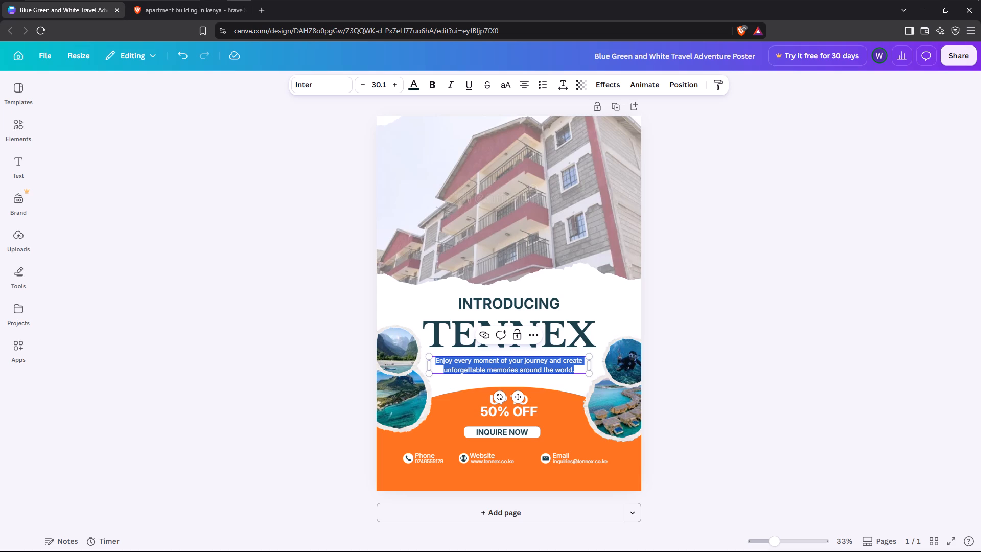
type("n")
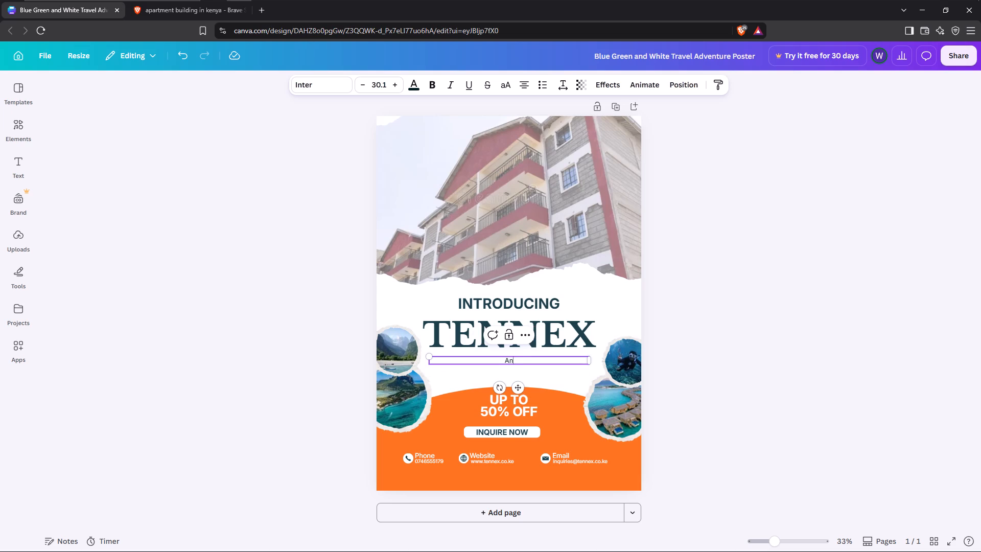
key("space")
type("all in")
key("space")
type("ne p")
key("BackSpace")
key("BackSpace")
key("BackSpace")
key("BackSpace")
type("one")
key("space")
type("plat")
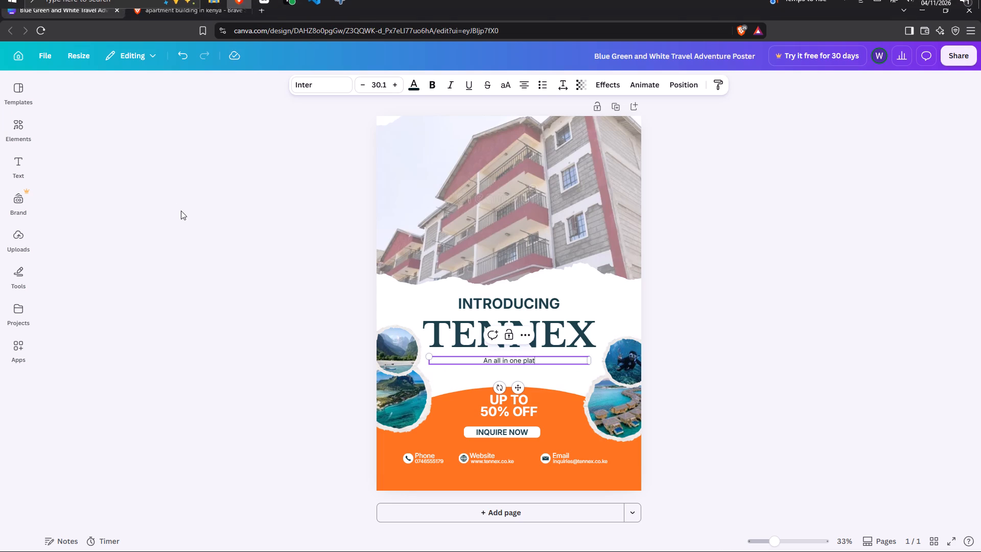
type("form")
key("space")
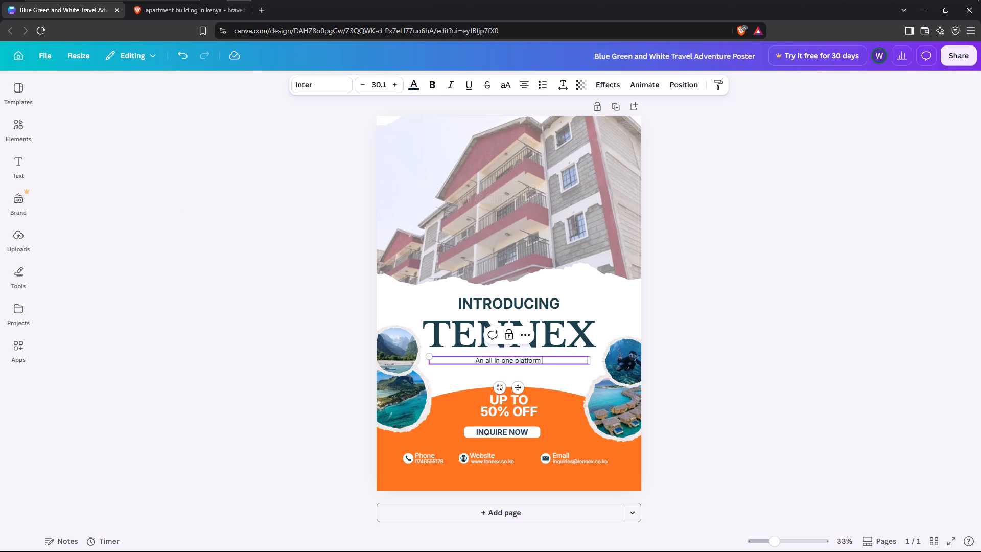
key("t")
type("hat s")
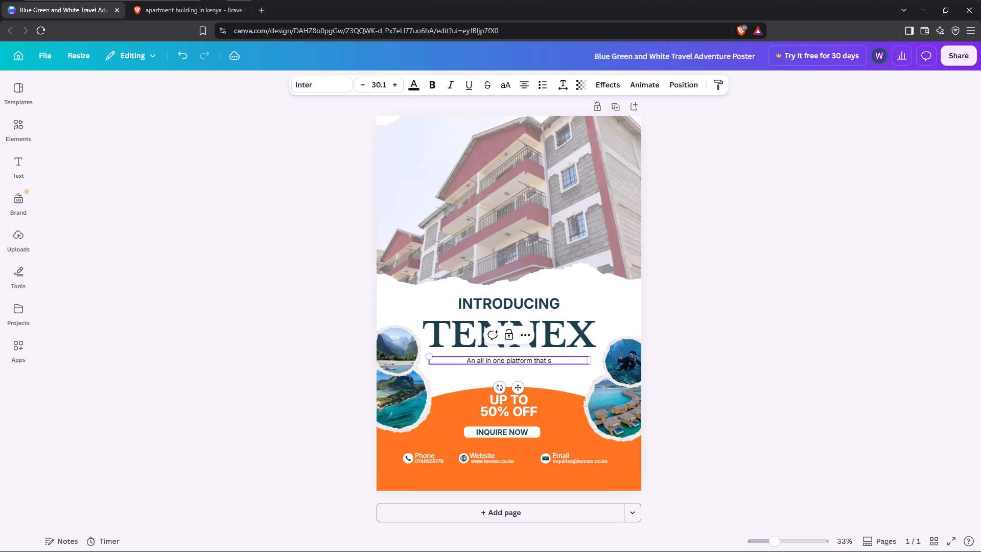
key("BackSpace")
type("ass")
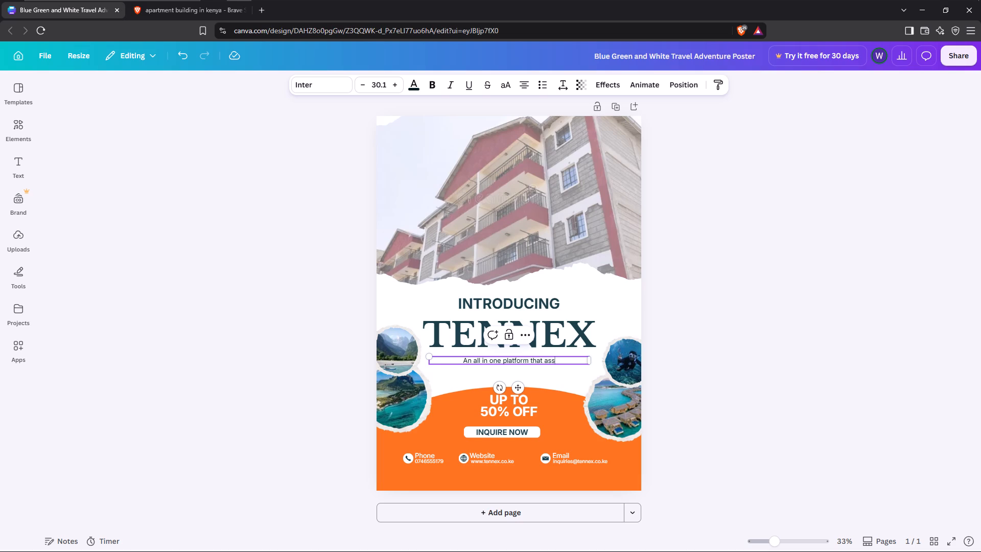
type("is")
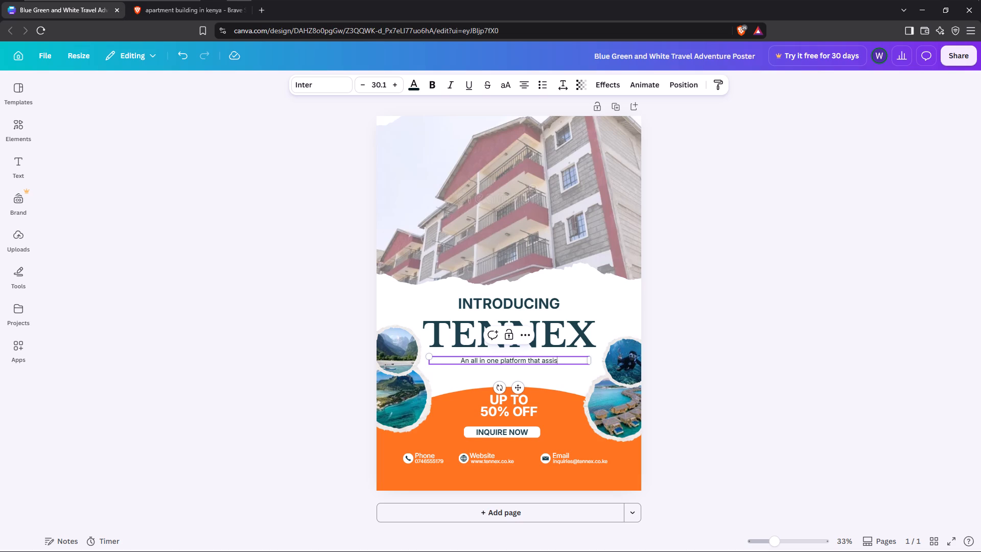
key("t")
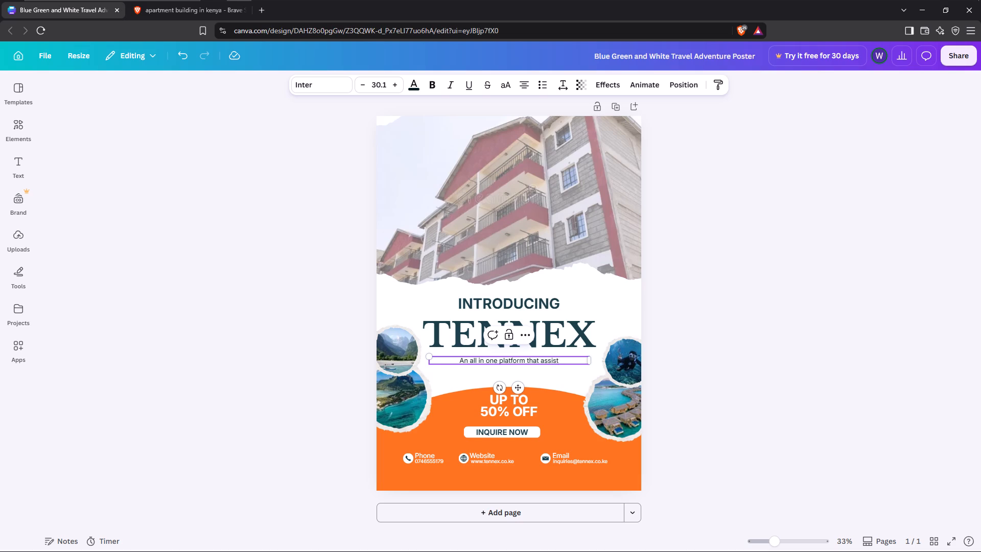
type("s")
key("space")
key("Return")
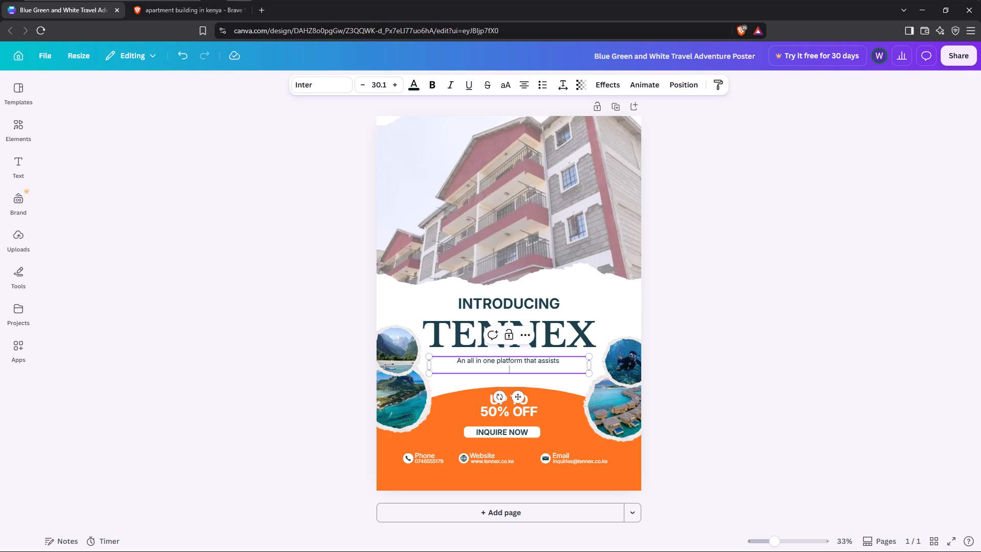
type("landlord")
key("space")
type("manage")
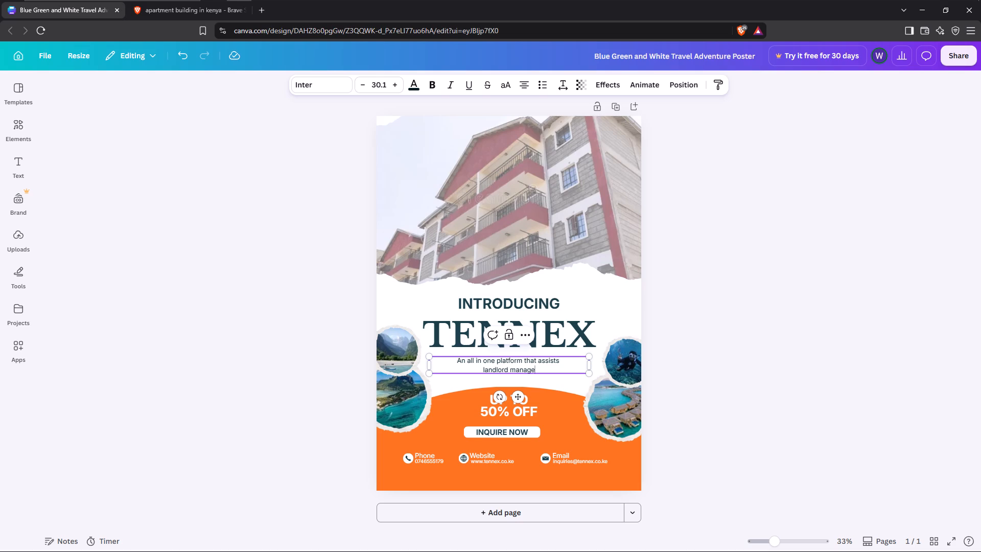
key("space")
type("their")
key("space")
type("rental")
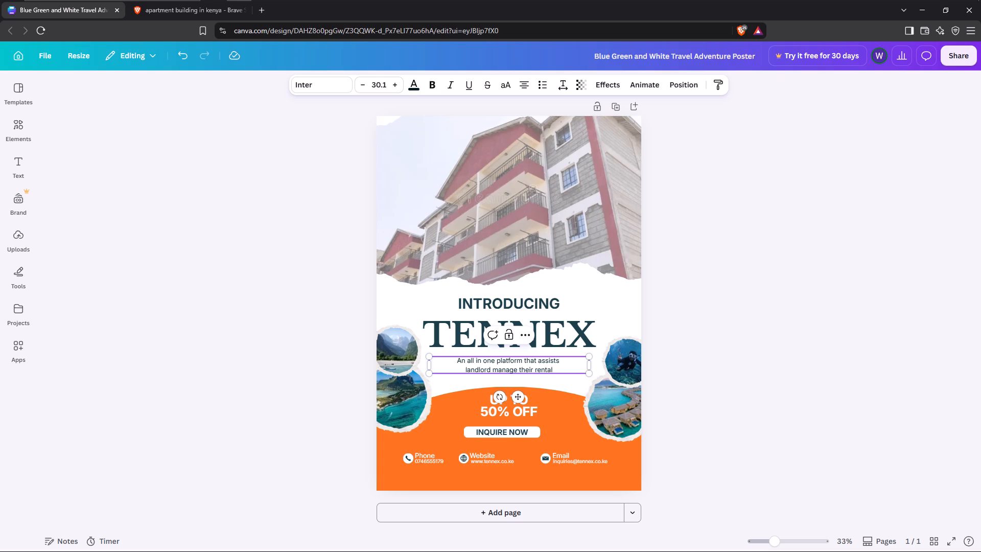
key("space")
type("proper")
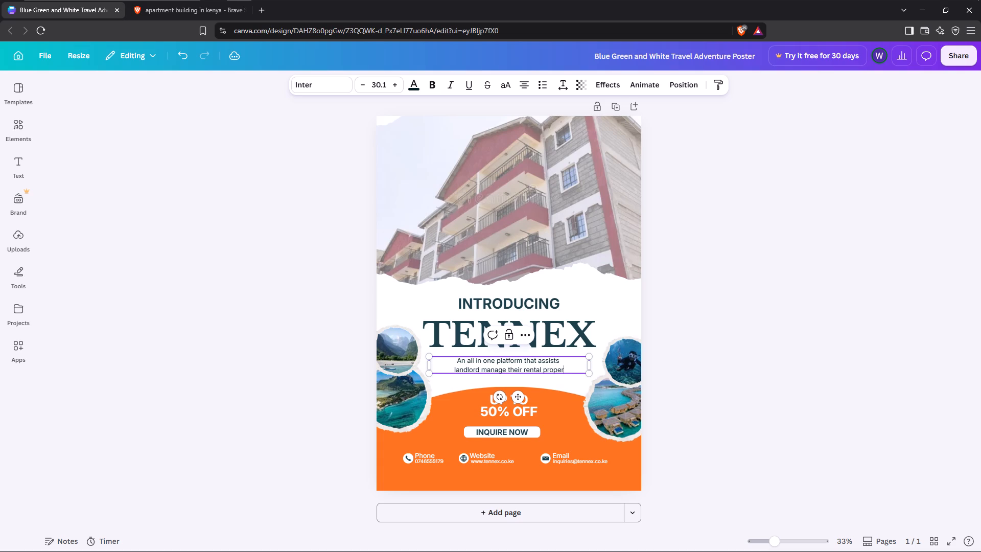
type("ties")
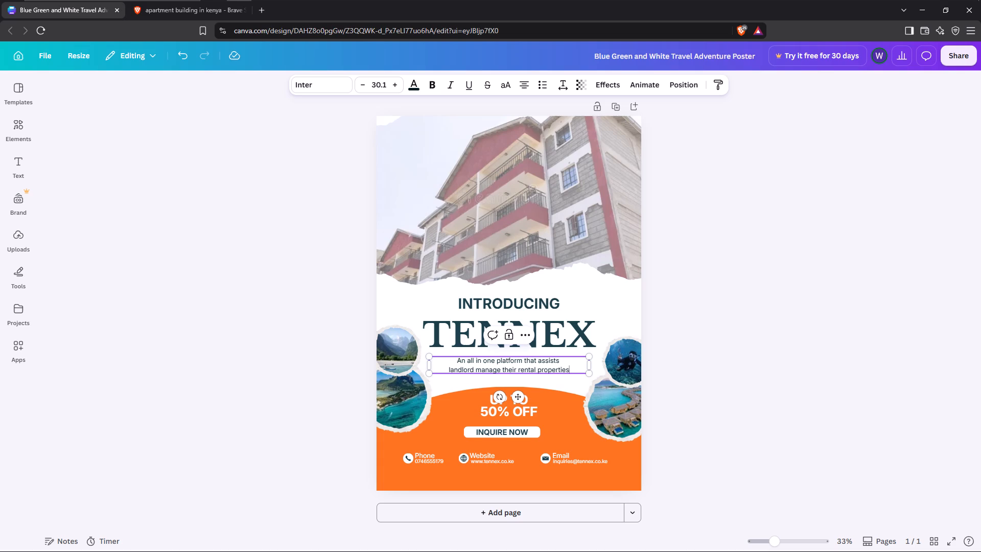
key("period")
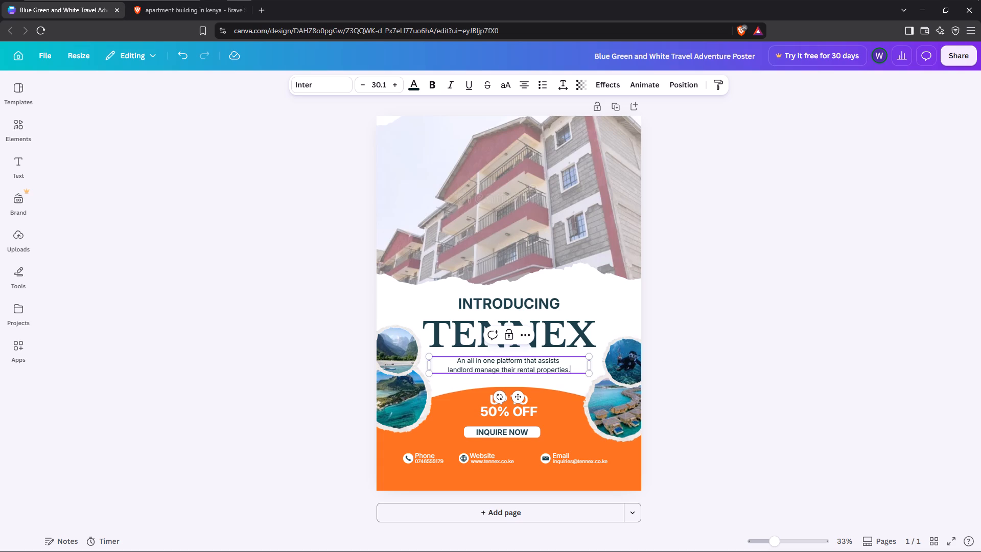
left_click(843, 310)
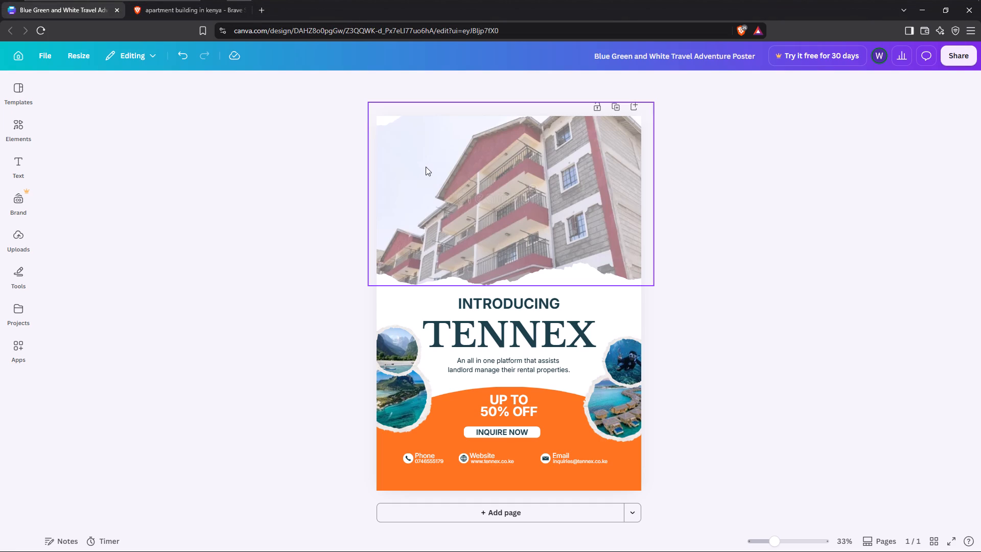
Add the image 224147-removebg-preview from the Downloads folder in File Explorer to the poster.
left_click(213, 0)
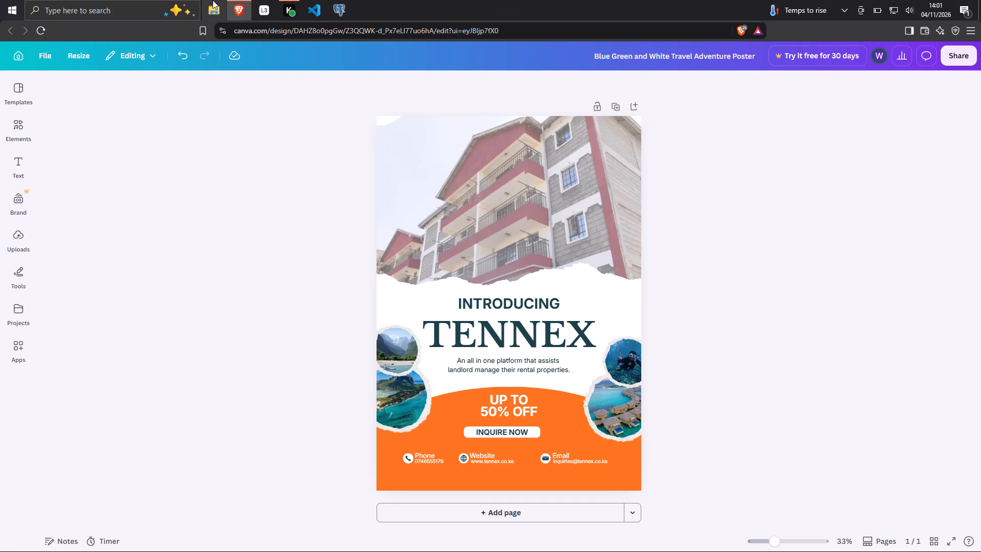
left_click(186, 224)
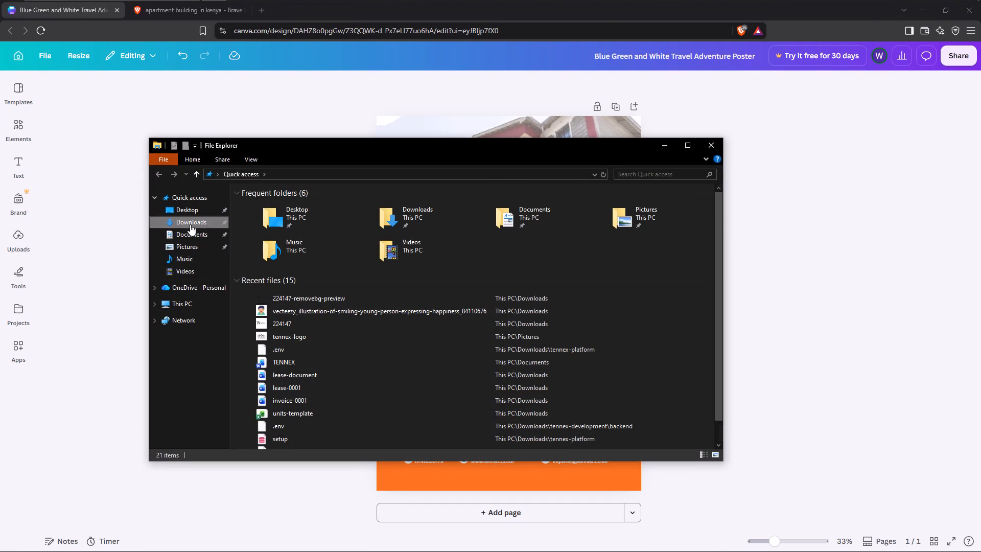
left_click_drag(270, 218, 276, 220)
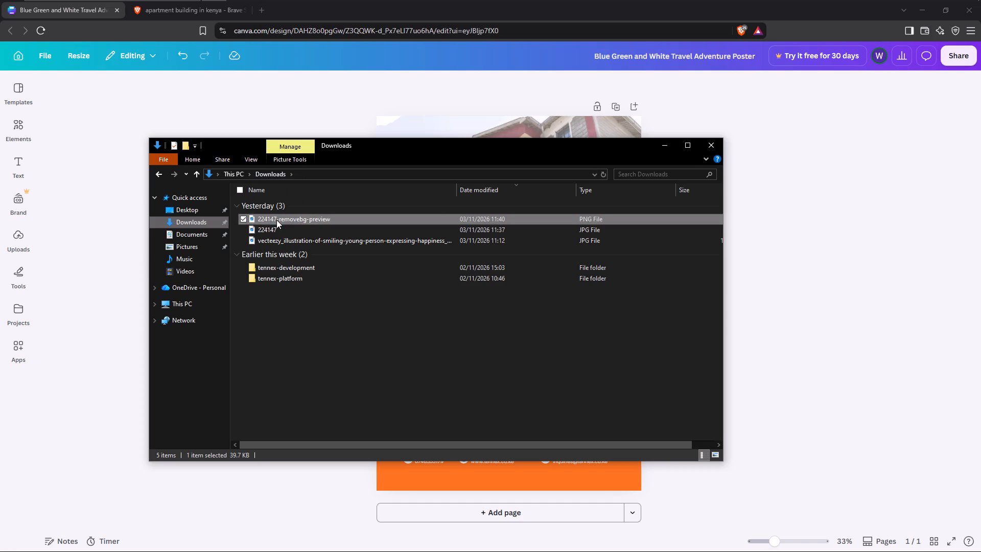
left_click_drag(276, 220, 470, 121)
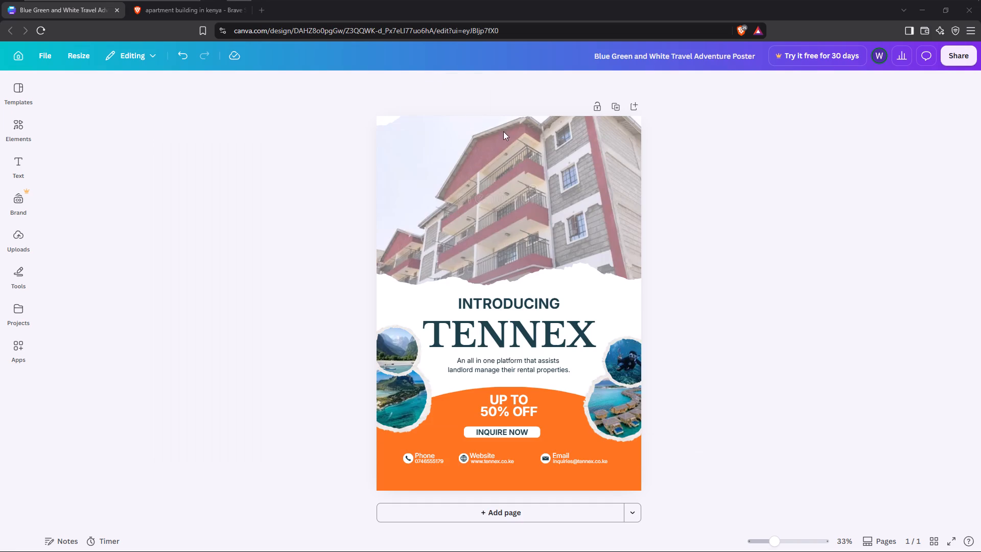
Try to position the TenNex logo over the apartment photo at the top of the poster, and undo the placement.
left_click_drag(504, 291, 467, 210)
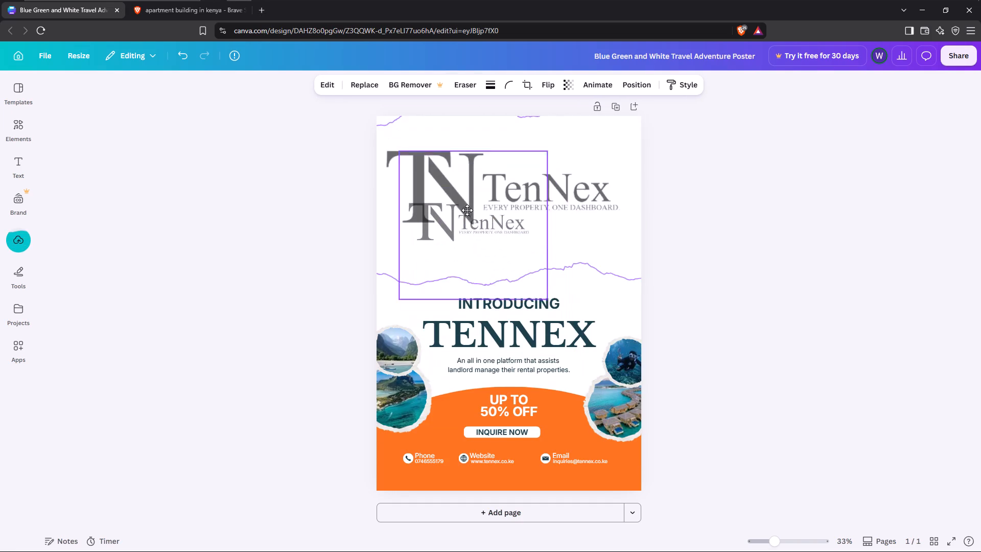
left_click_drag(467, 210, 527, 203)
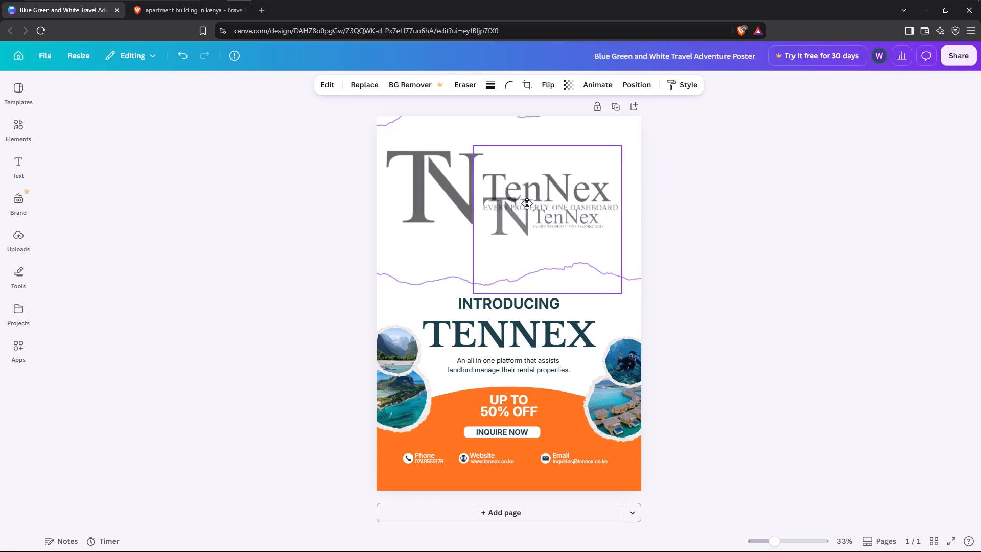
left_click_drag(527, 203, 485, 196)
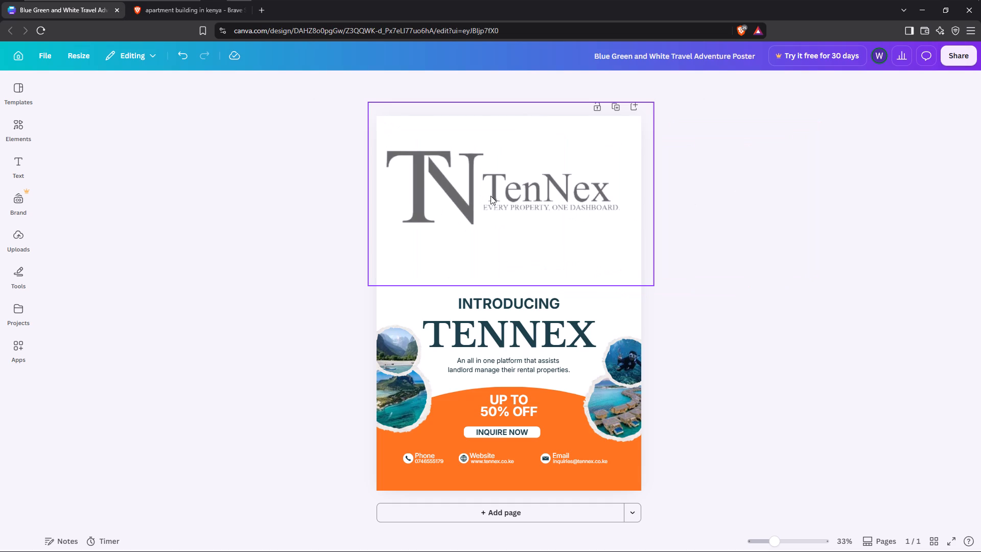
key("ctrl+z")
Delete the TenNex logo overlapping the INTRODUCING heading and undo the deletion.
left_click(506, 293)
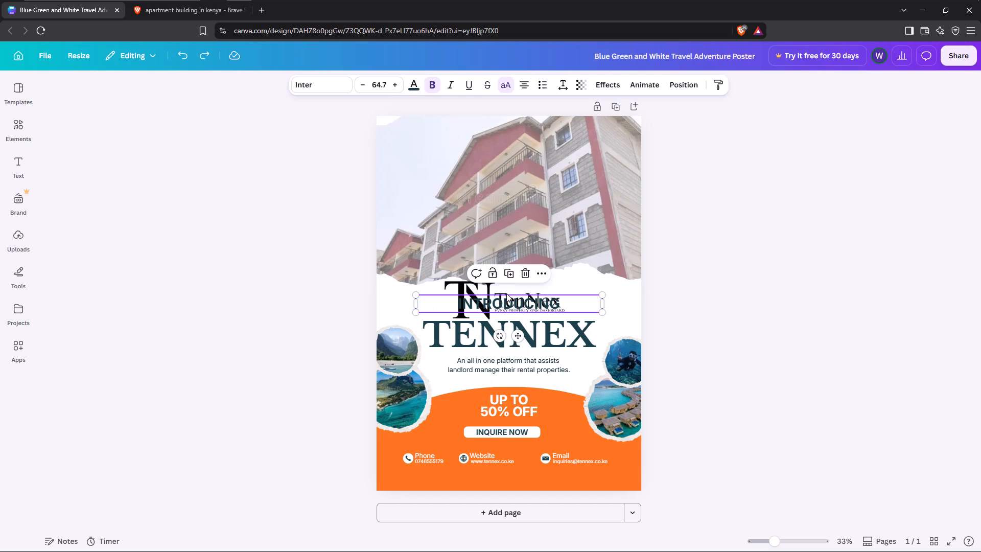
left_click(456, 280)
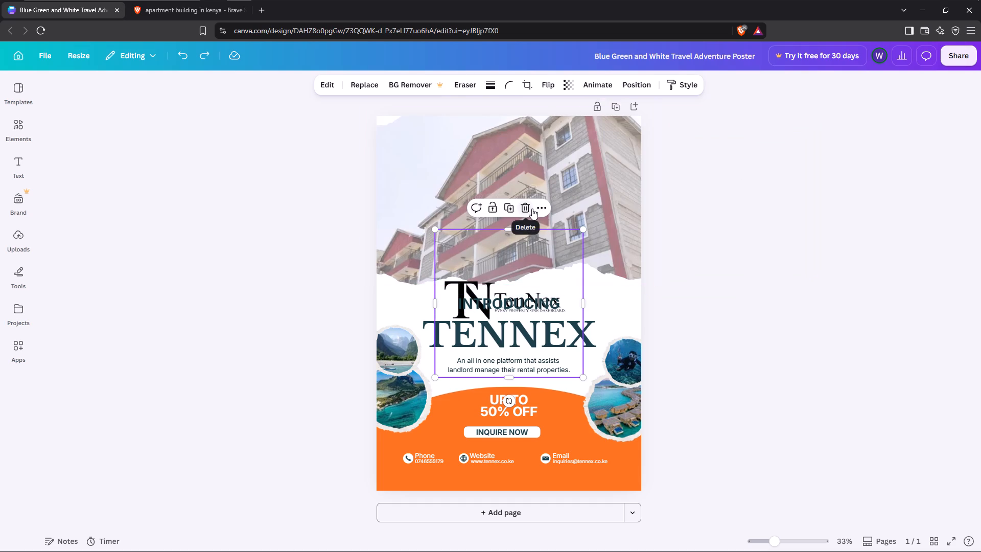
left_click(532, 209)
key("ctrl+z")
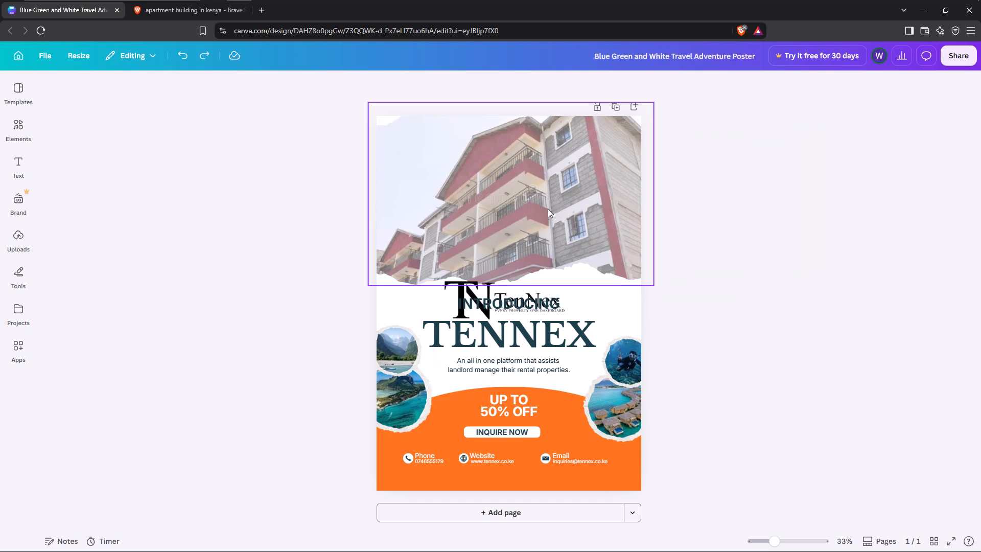
Shrink the TenNex logo and place it in the upper round photo frame on the poster's left edge.
left_click(480, 288)
left_click(534, 208)
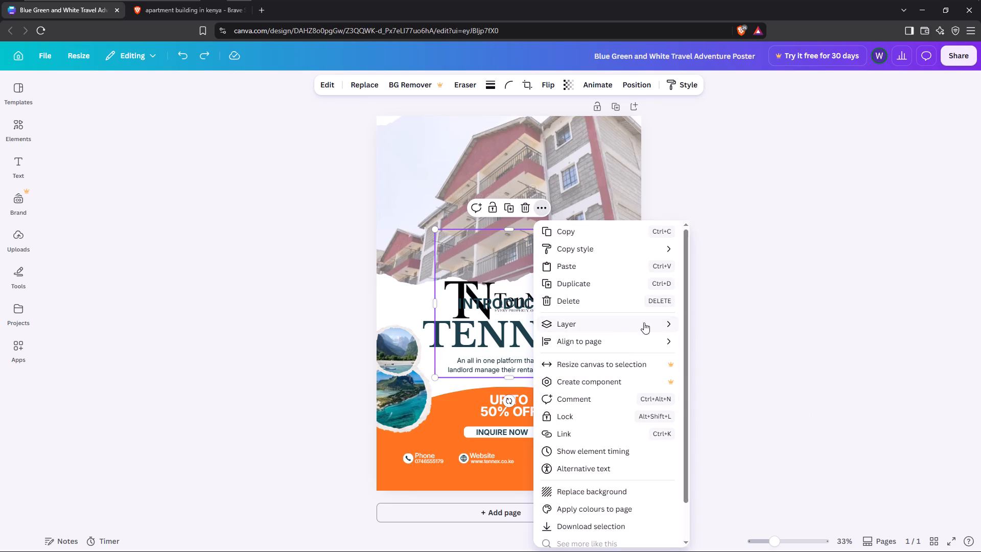
left_click(703, 318)
left_click(505, 283)
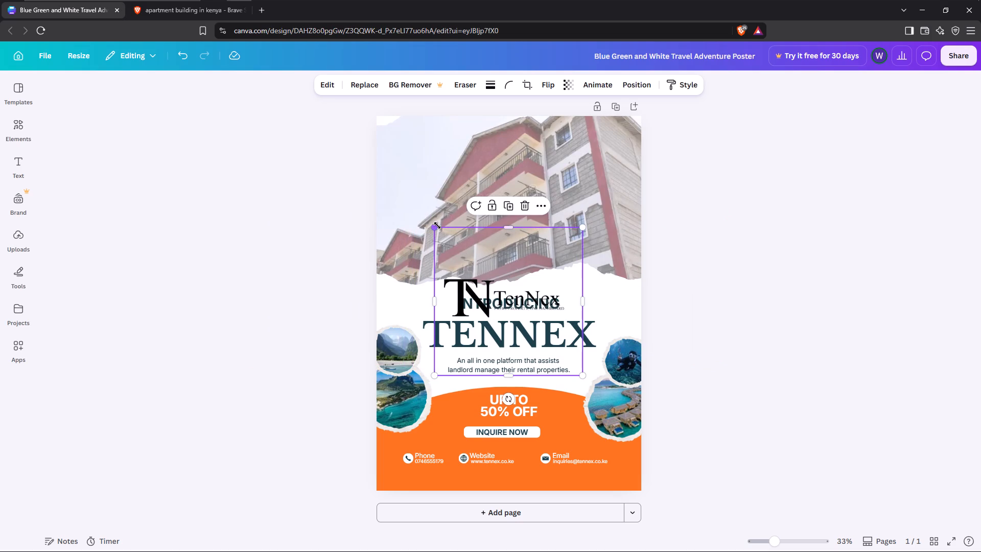
left_click_drag(437, 225, 545, 295)
left_click_drag(531, 333, 542, 204)
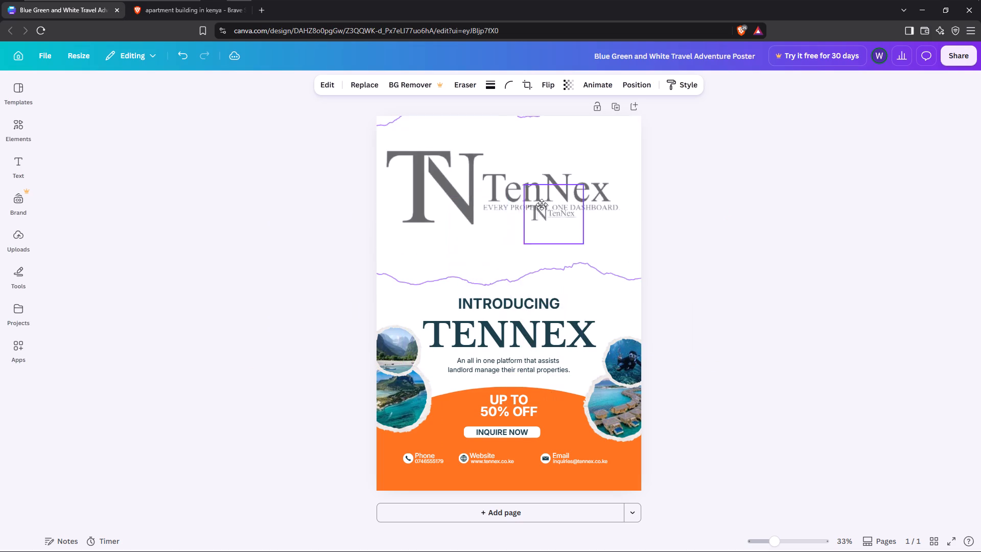
left_click_drag(542, 204, 591, 300)
left_click_drag(609, 311, 483, 307)
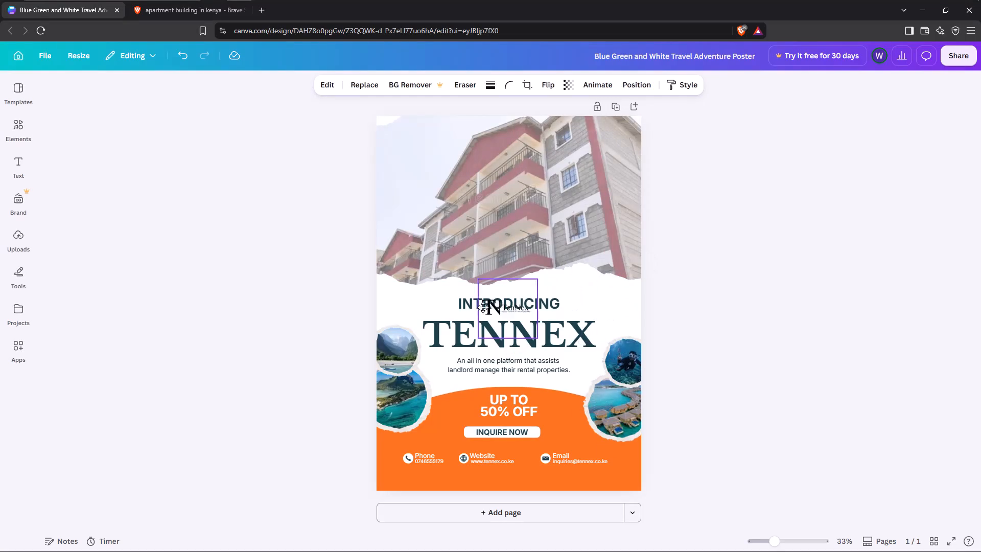
left_click_drag(483, 307, 398, 346)
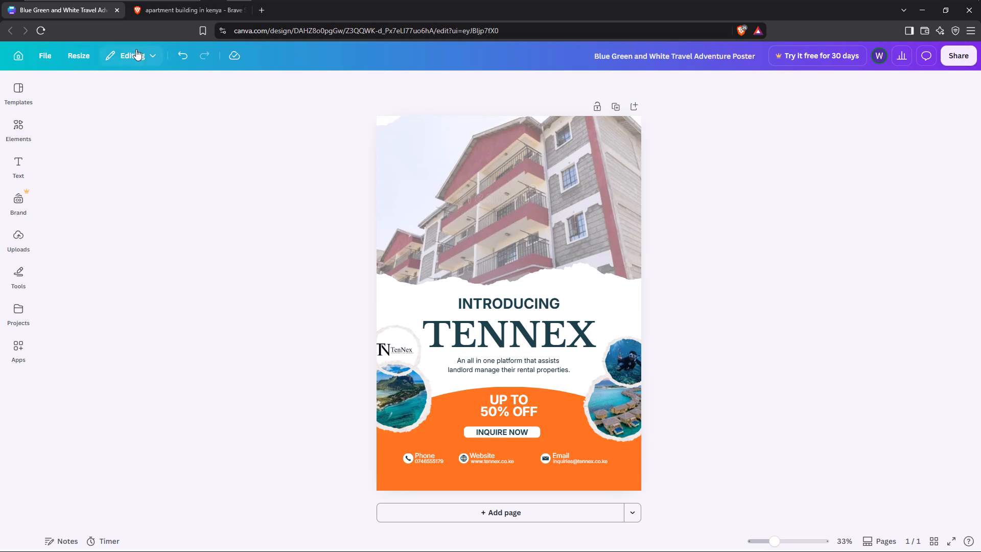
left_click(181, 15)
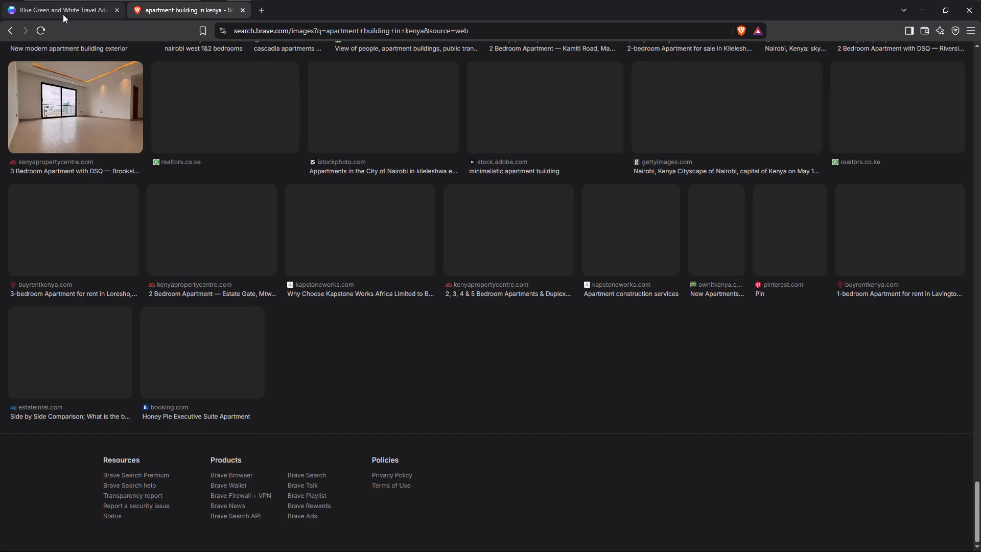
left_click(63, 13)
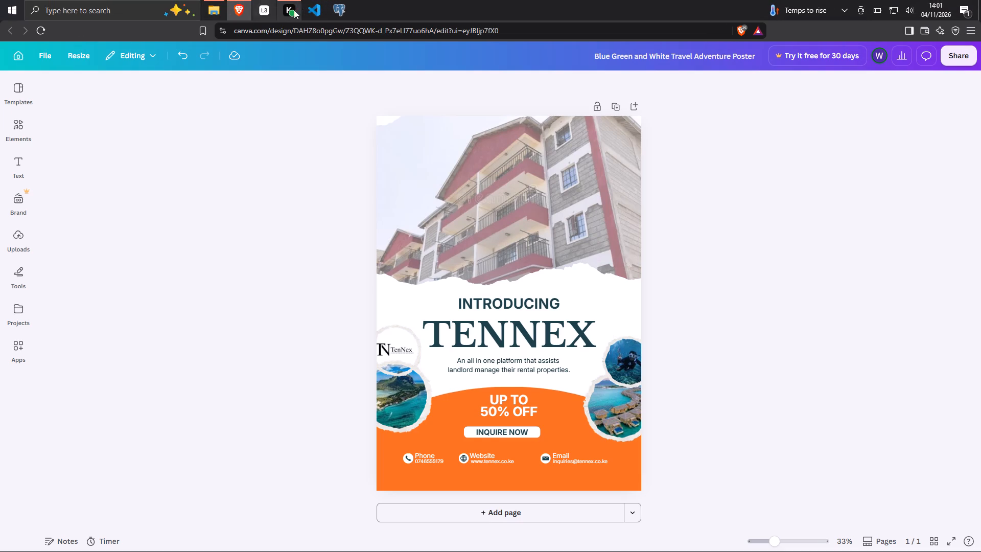
Switch to File Explorer and examine the tennex-development folder in Downloads and the actions offered for its backend folder.
left_click(221, 8)
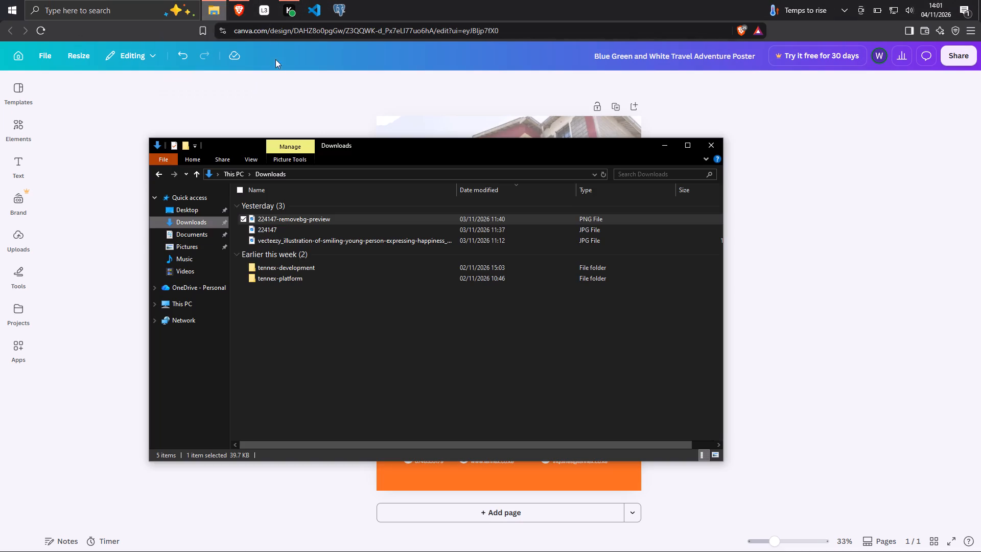
double_click(305, 271)
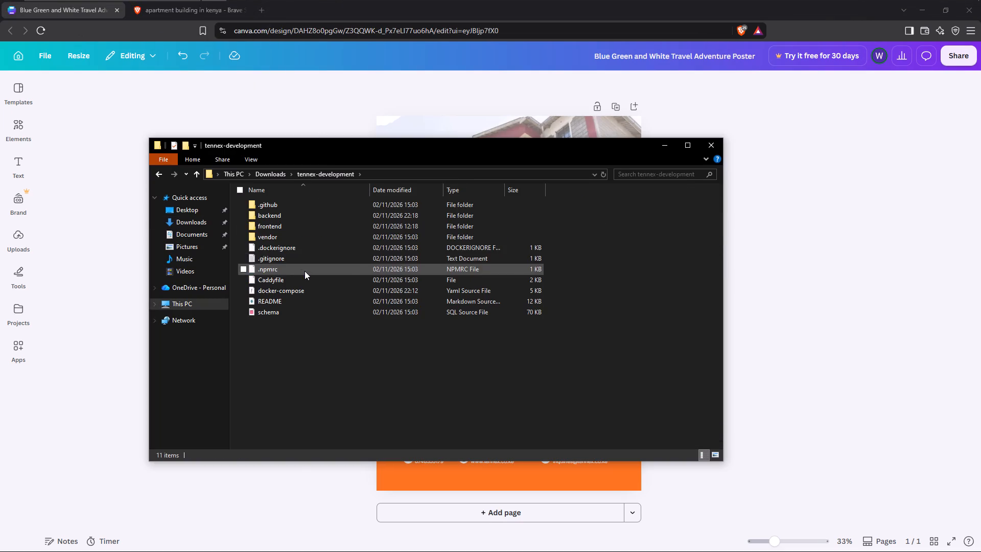
right_click(278, 219)
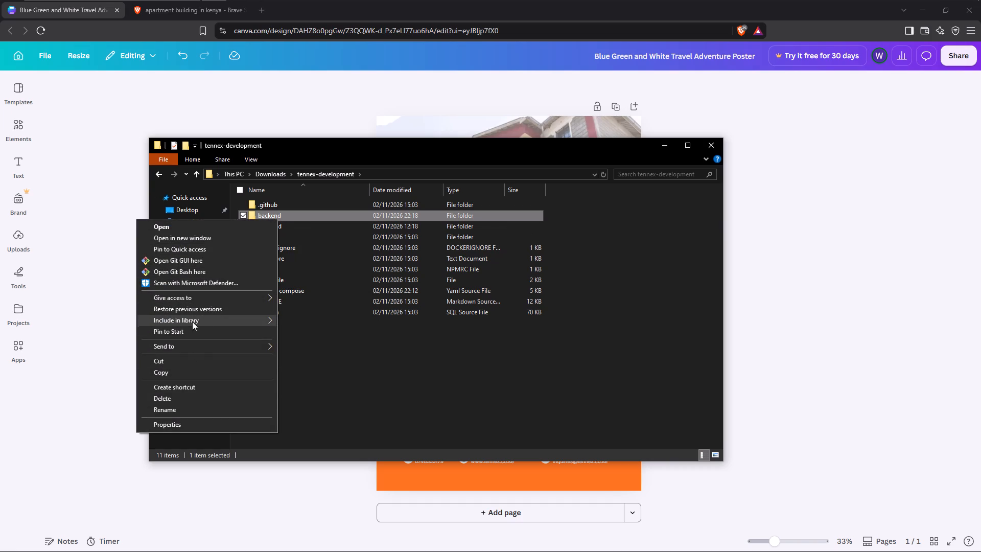
left_click(299, 338)
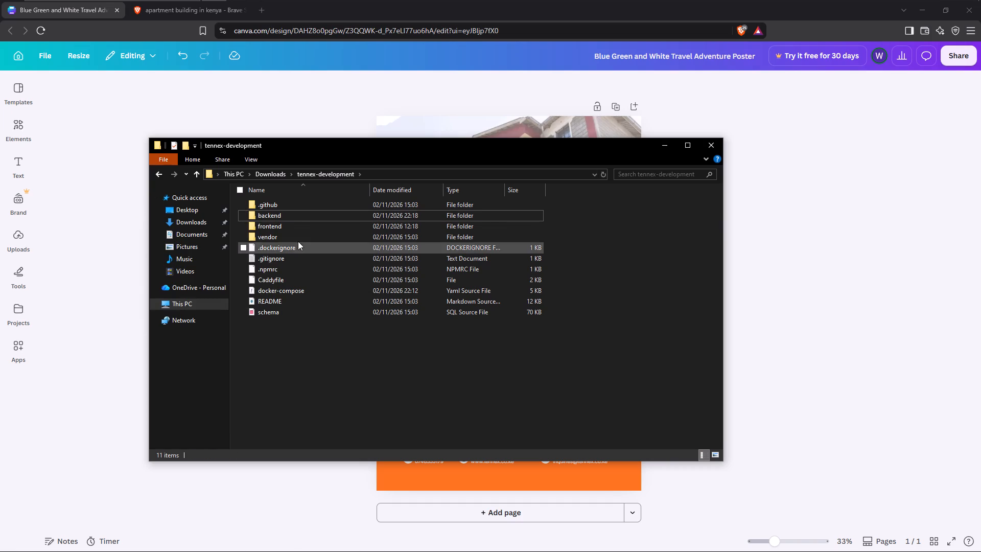
right_click(282, 214)
left_click(282, 214)
right_click(282, 214)
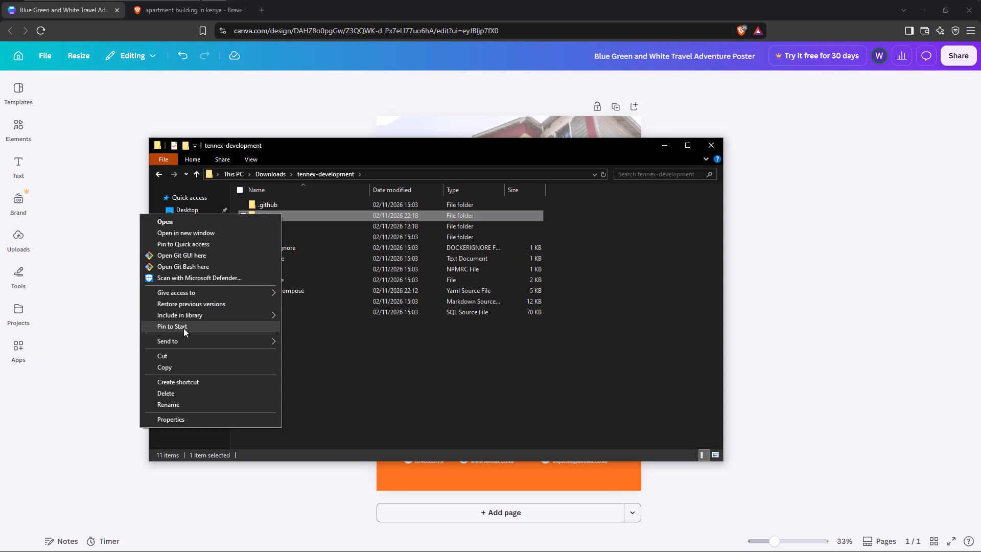
left_click(318, 401)
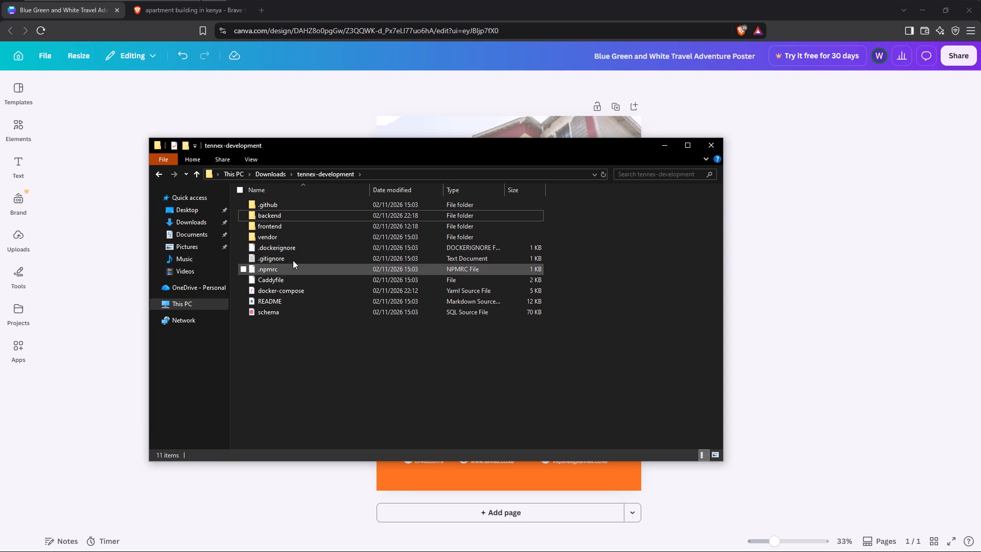
left_click(154, 171)
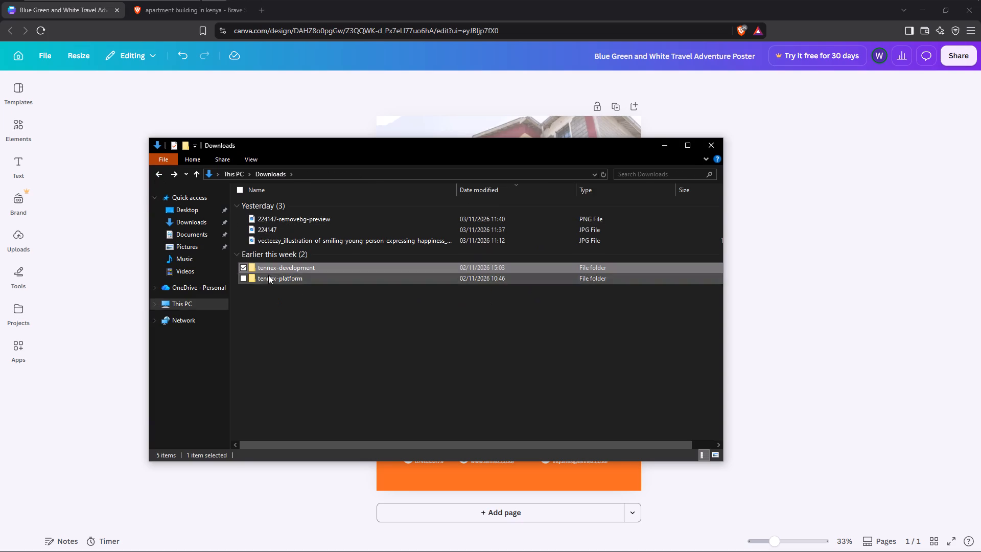
right_click(265, 266)
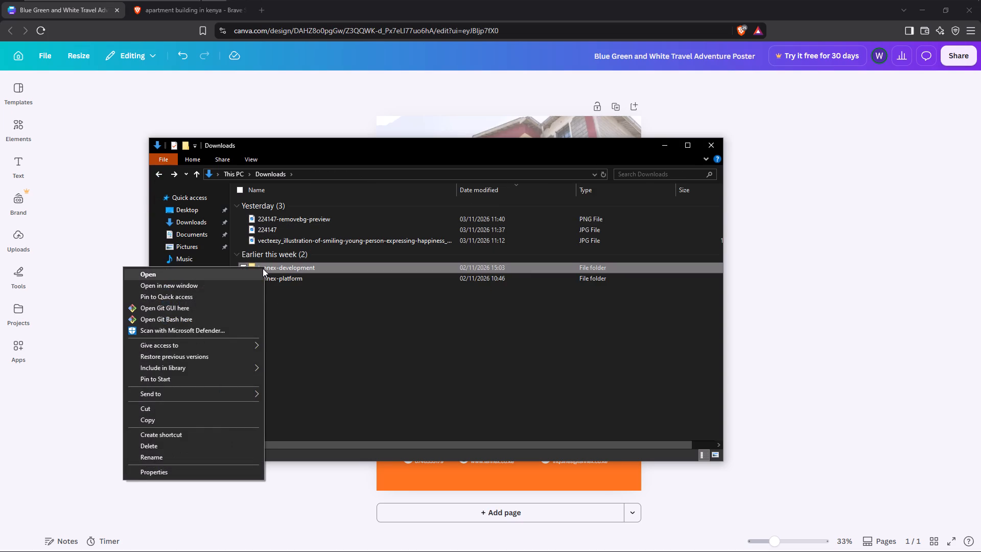
left_click(383, 332)
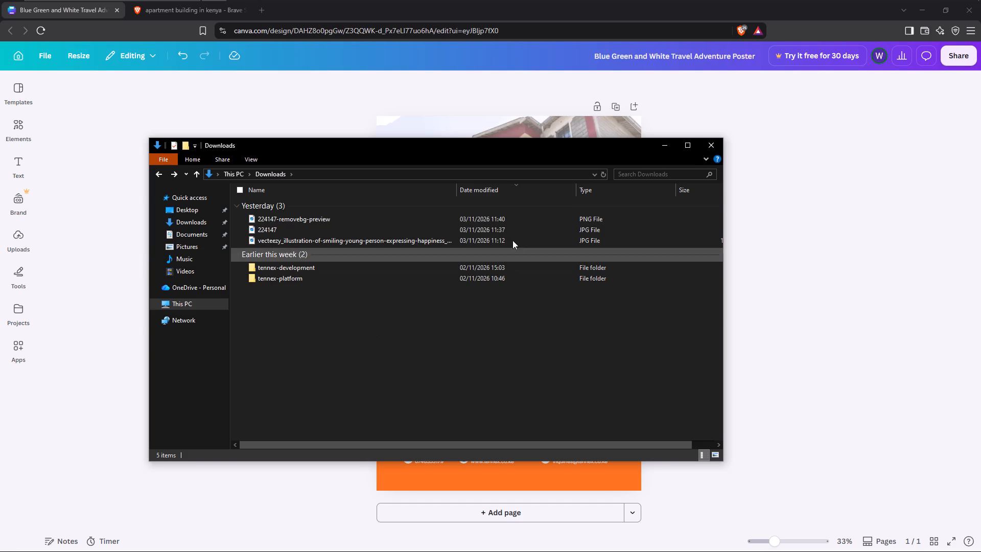
left_click(716, 145)
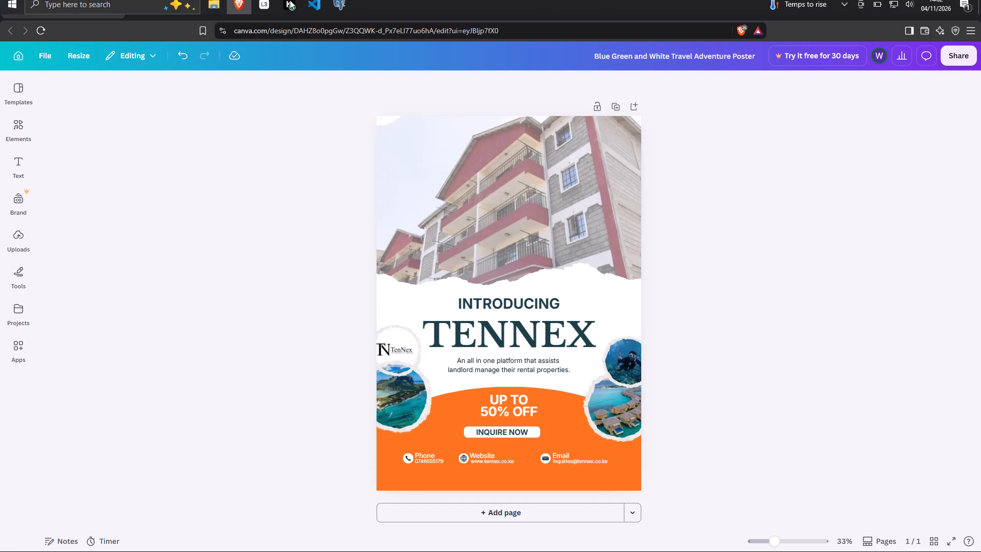
Switch to Visual Studio Code and start the frontend dev server by running npm run dev in the frontend folder.
left_click(323, 0)
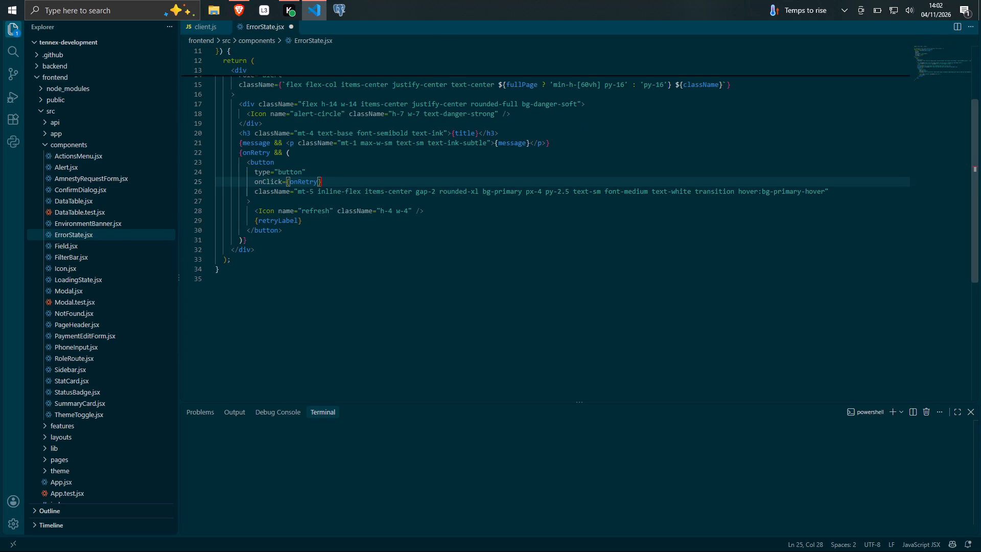
left_click(377, 442)
type("cd")
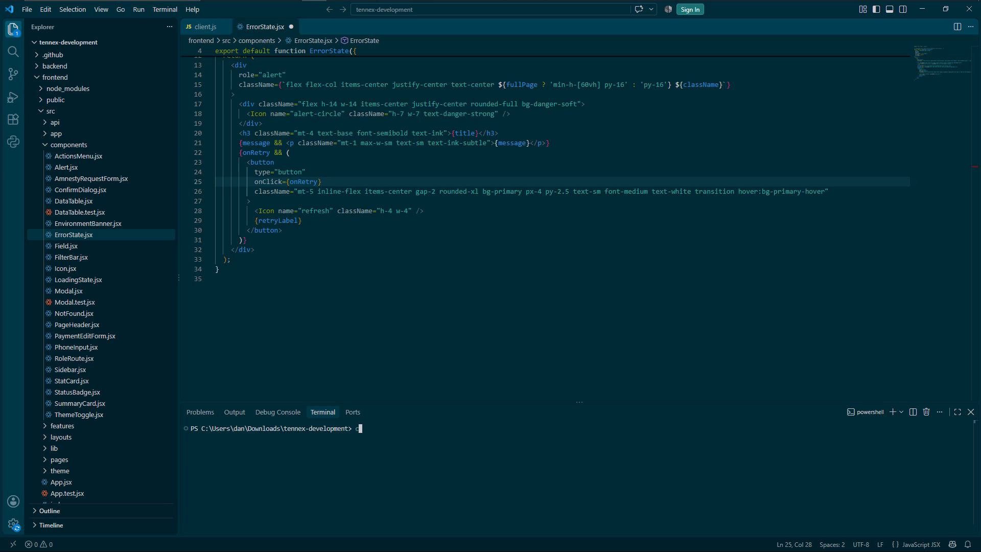
key("space")
type("fri")
key("BackSpace")
type("ontenf")
key("BackSpace")
key("d")
key("Return")
type("npm run dev")
key("Return")
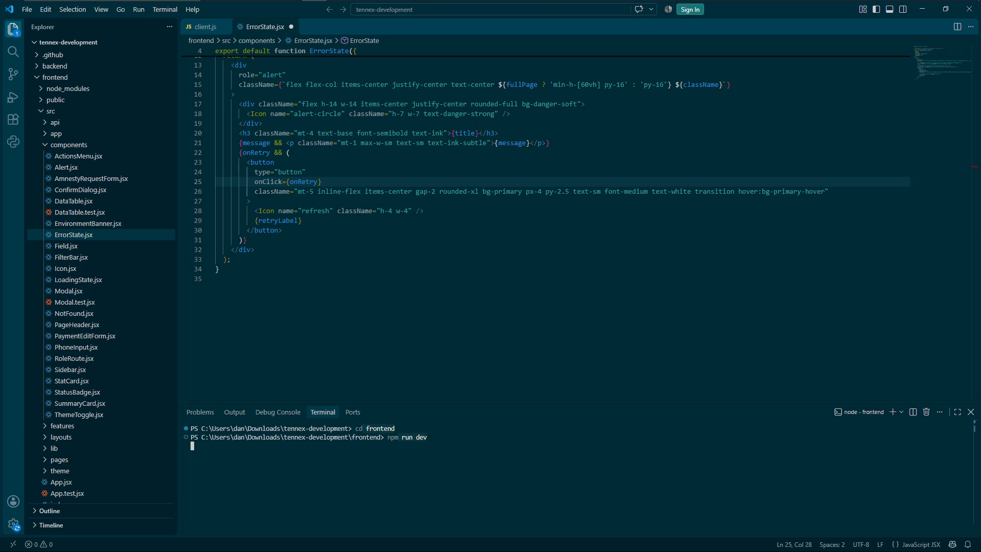
Start the backend dev server in a second terminal by running npm run dev in the backend folder, and check both servers' terminals.
left_click(889, 411)
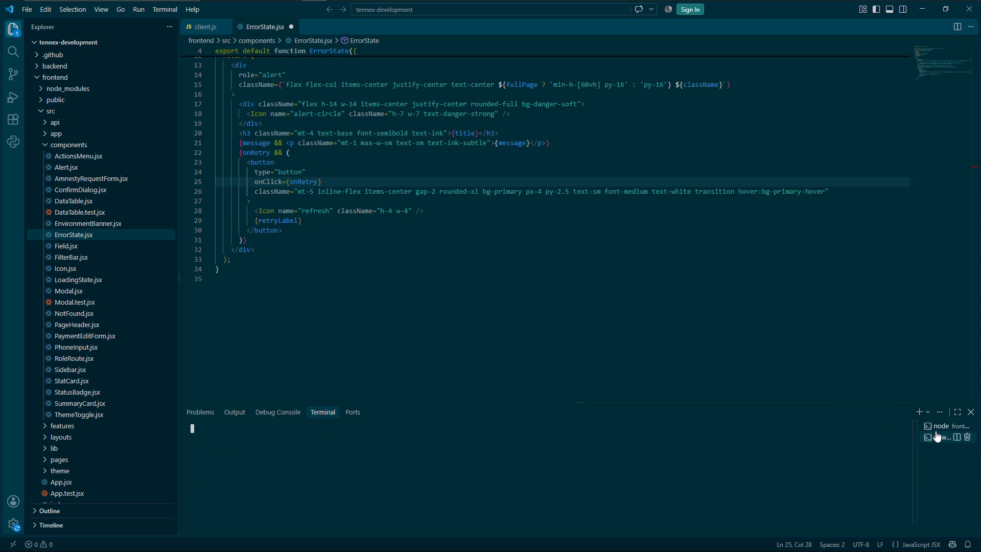
left_click(936, 436)
left_click(774, 500)
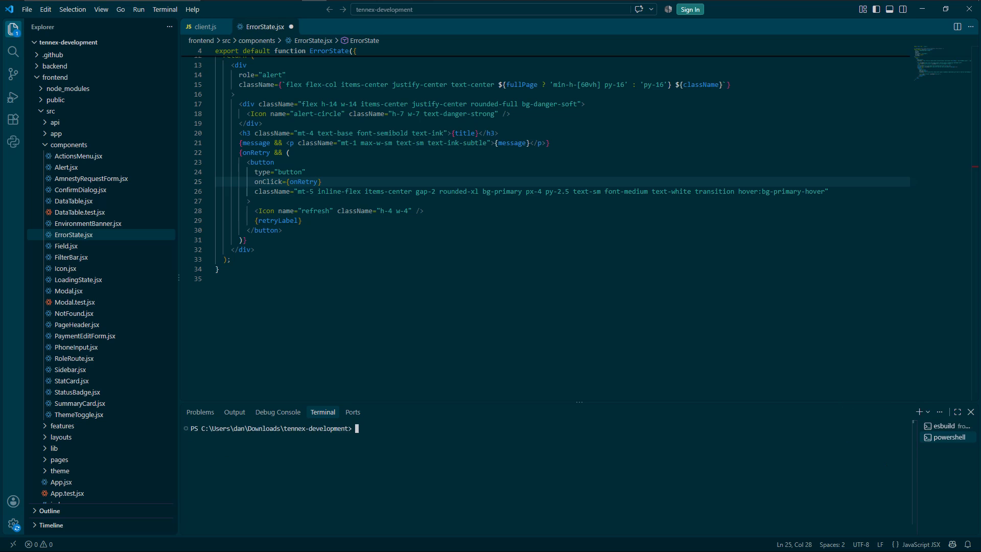
type("cd backend#")
key("BackSpace")
key("Return")
type("npm run dev")
key("Return")
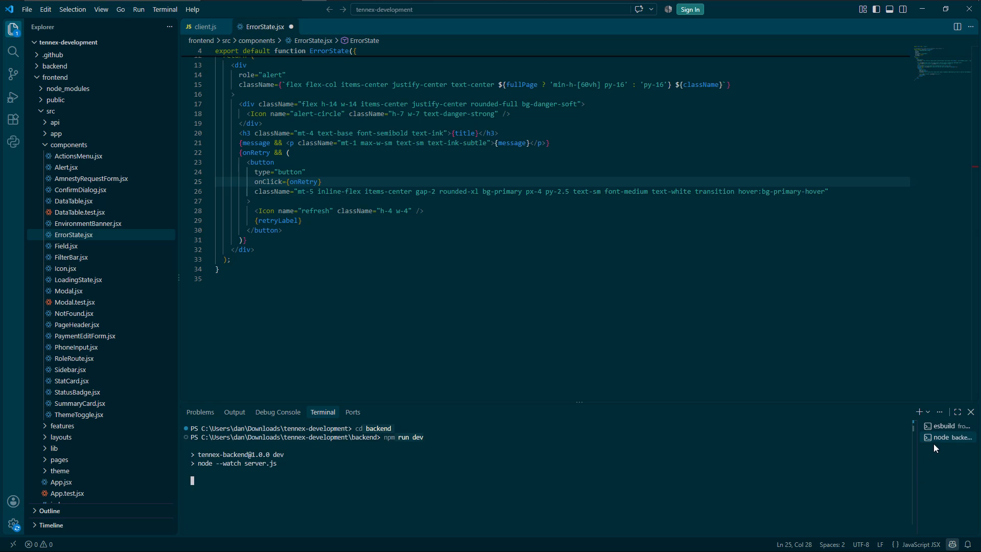
left_click(933, 430)
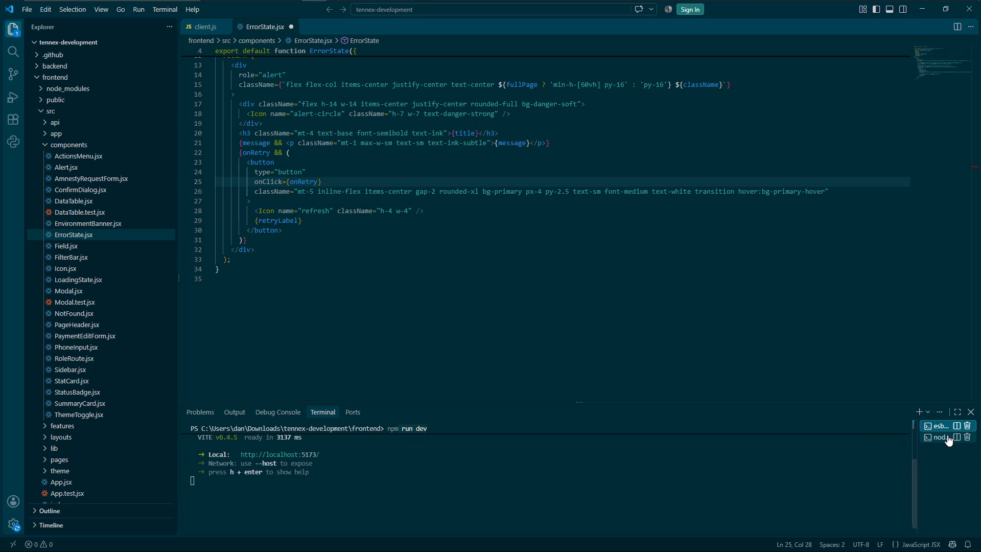
left_click(942, 435)
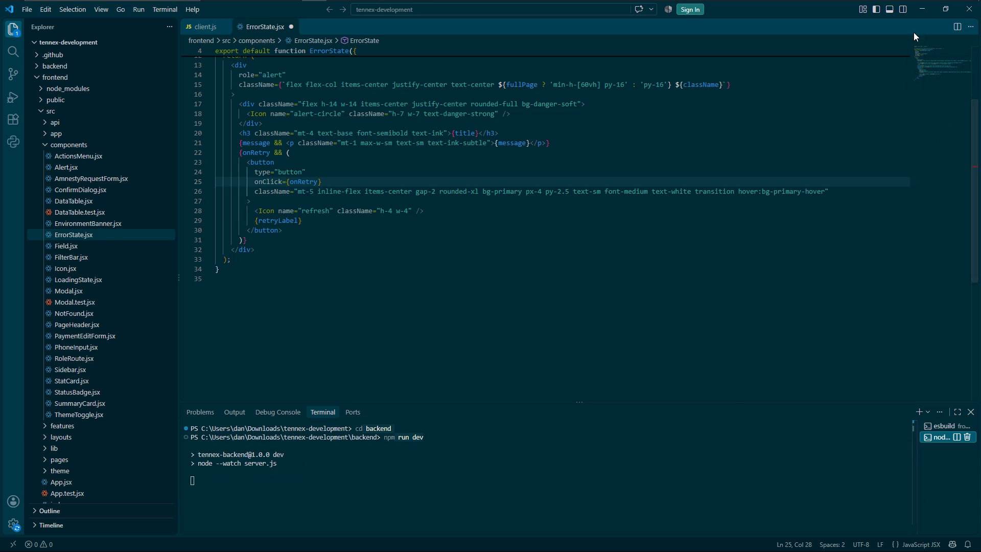
Switch to the Brave browser and open the TenNex app at localhost:5173 in a new tab.
left_click(919, 16)
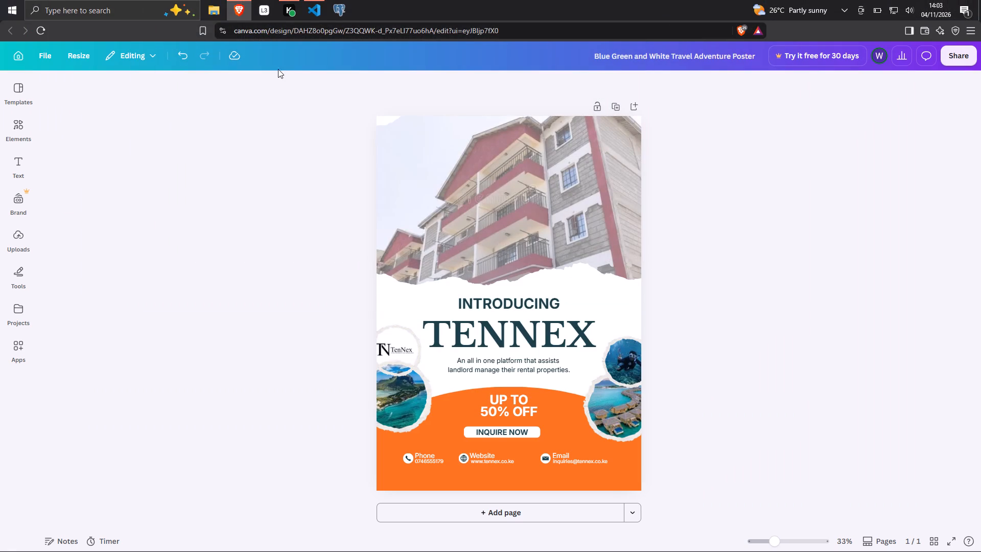
left_click(259, 10)
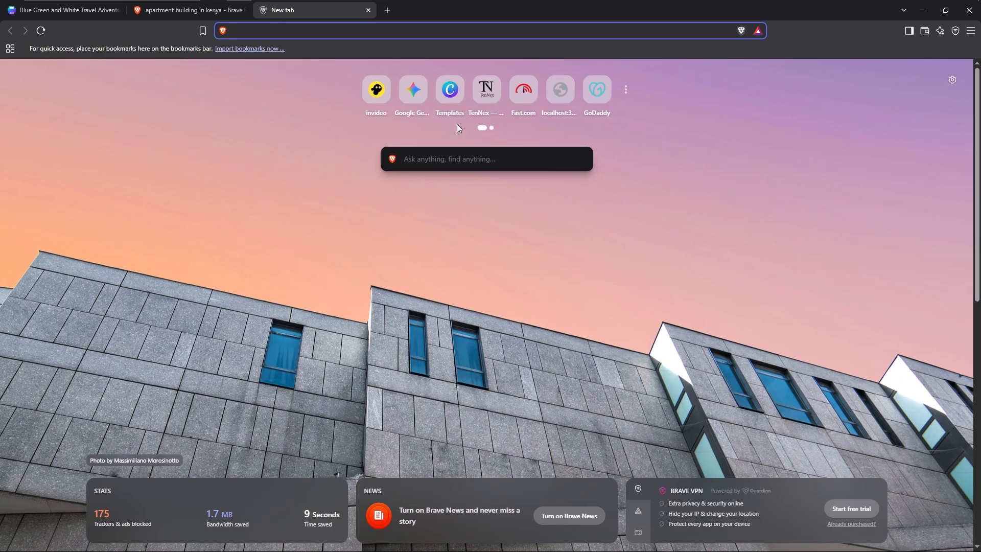
left_click(497, 87)
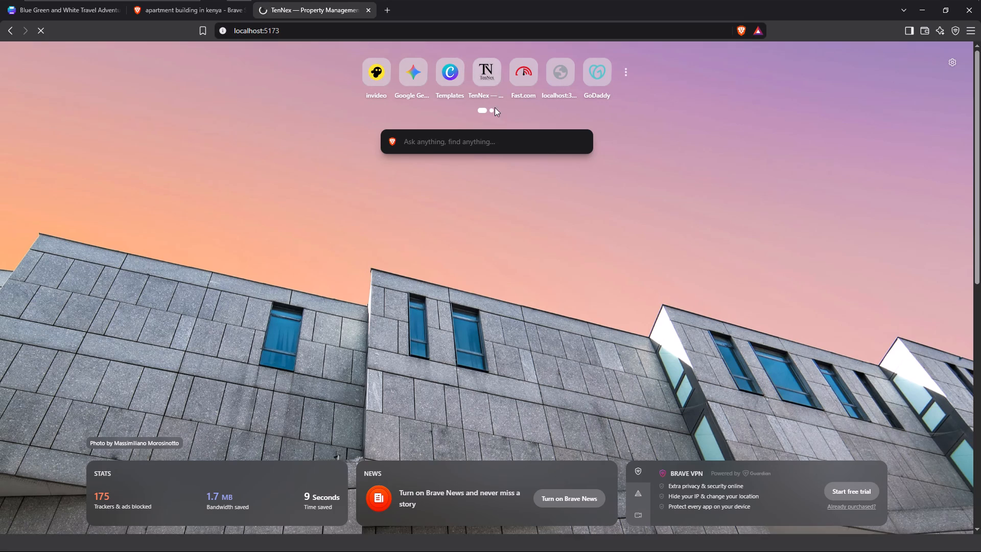
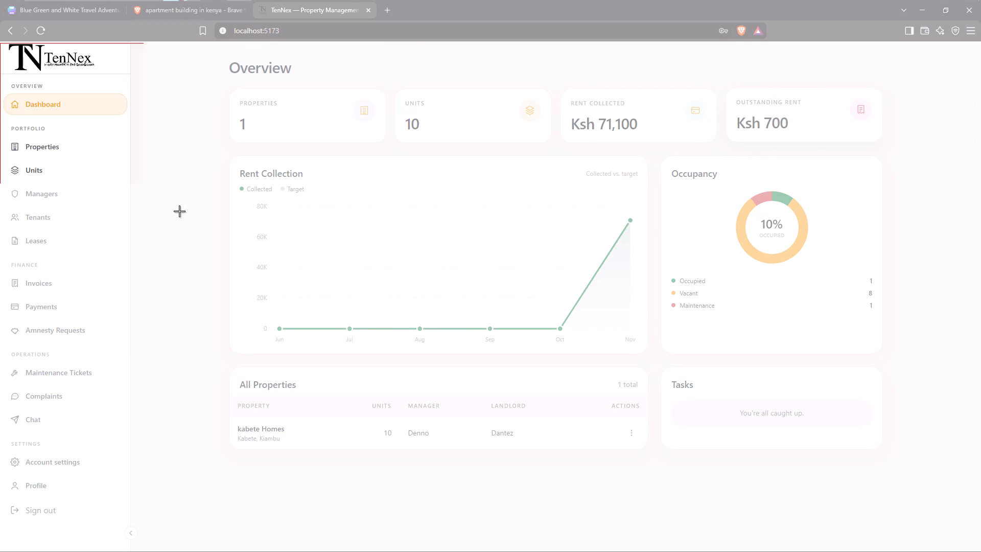
Capture a rectangular snip of the TenNex dashboard page, including its navigation sidebar and the Overview cards.
left_click_drag(179, 211, 925, 548)
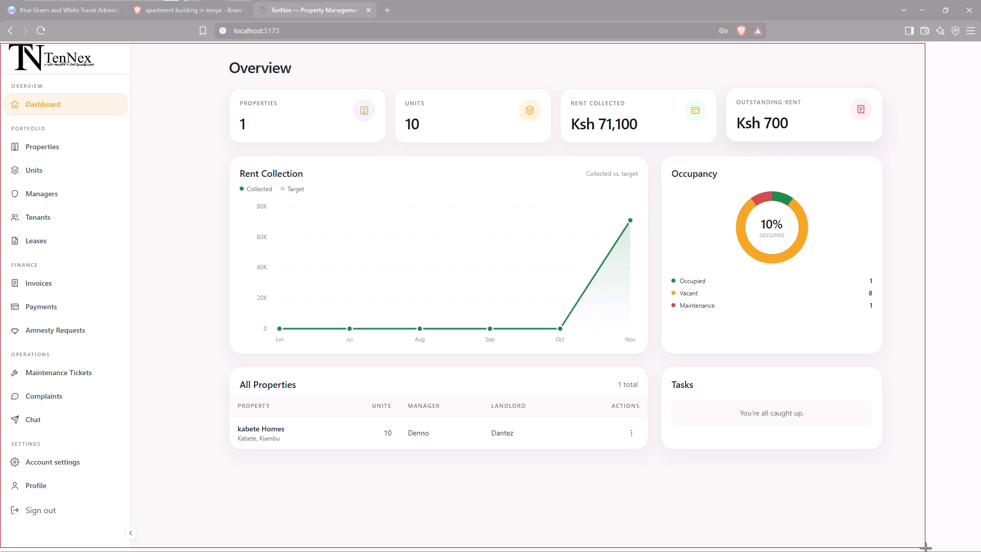
left_click_drag(925, 548, 924, 521)
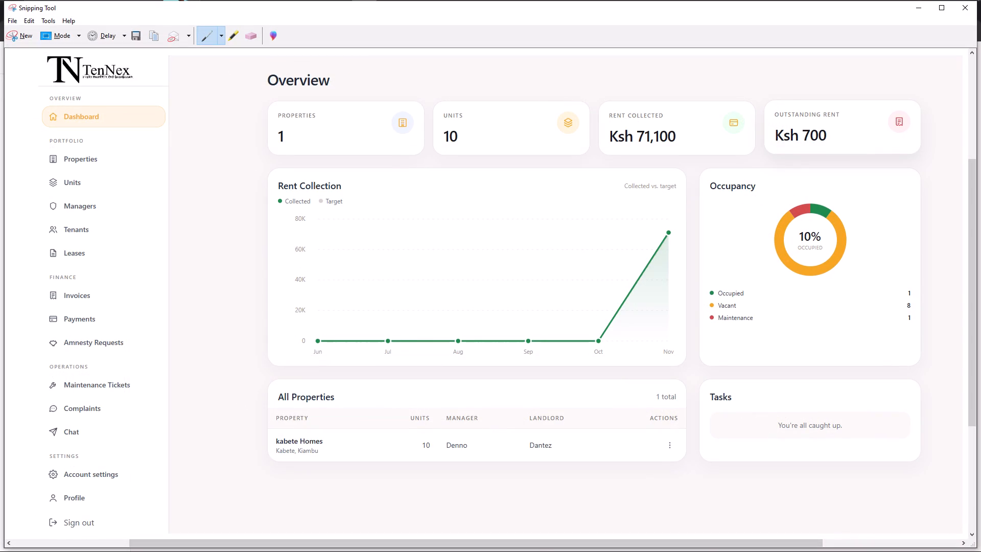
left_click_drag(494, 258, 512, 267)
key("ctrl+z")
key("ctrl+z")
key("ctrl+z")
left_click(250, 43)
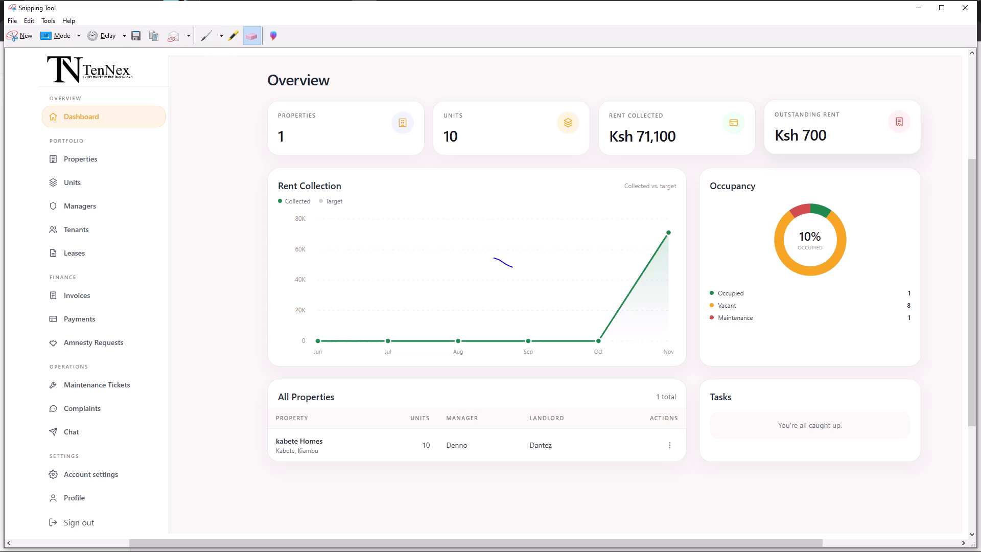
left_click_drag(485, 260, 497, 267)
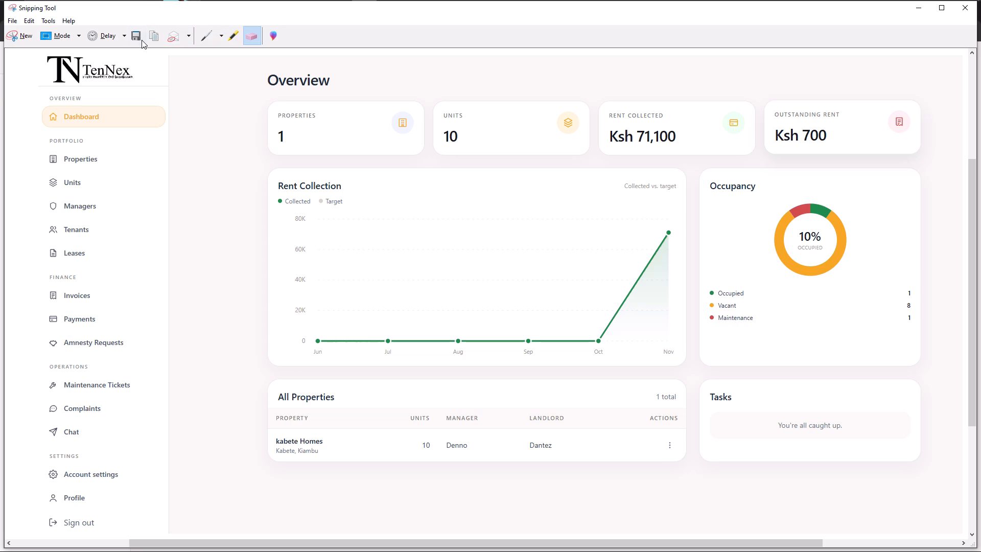
Save the dashboard snip as Capture in PNG format in the Pictures folder and close Snipping Tool.
left_click(141, 37)
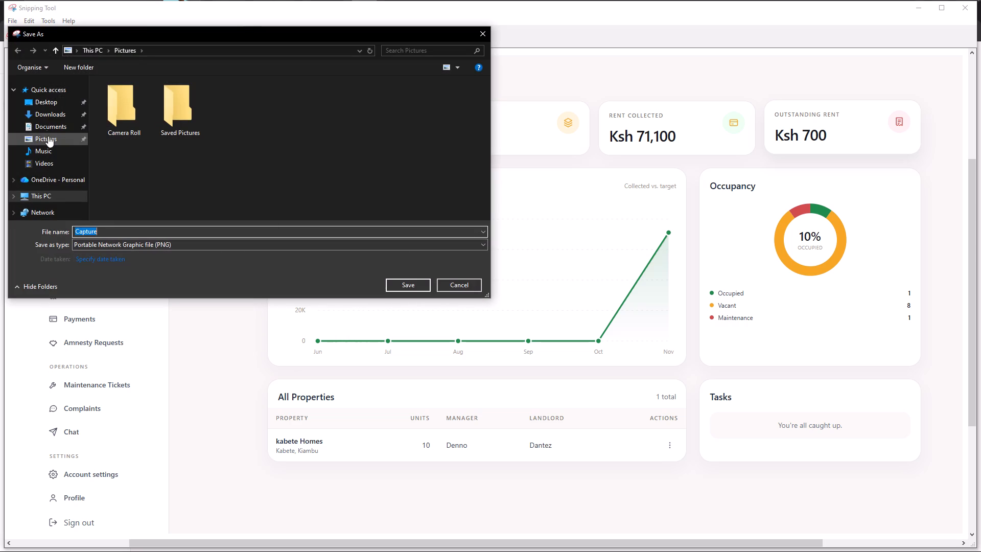
left_click(392, 283)
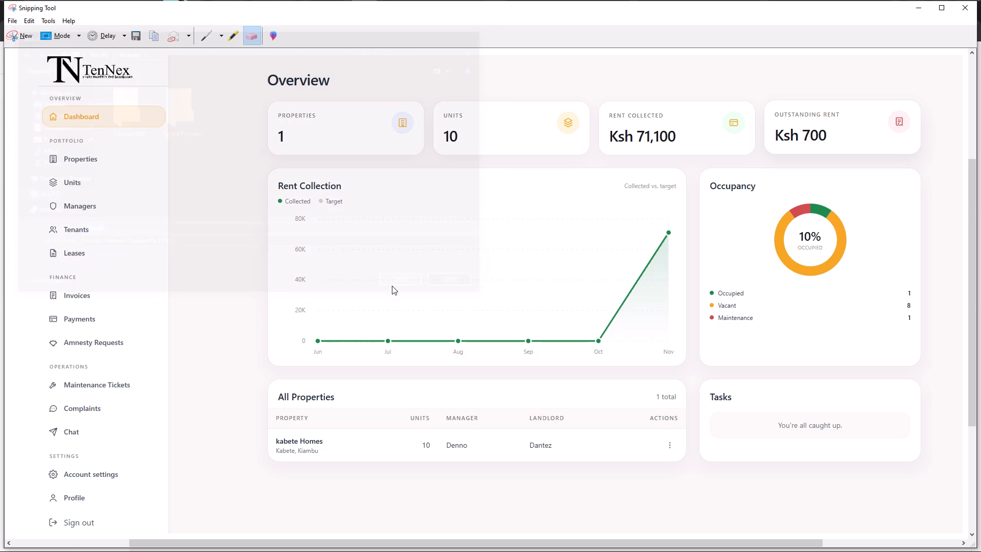
left_click(968, 14)
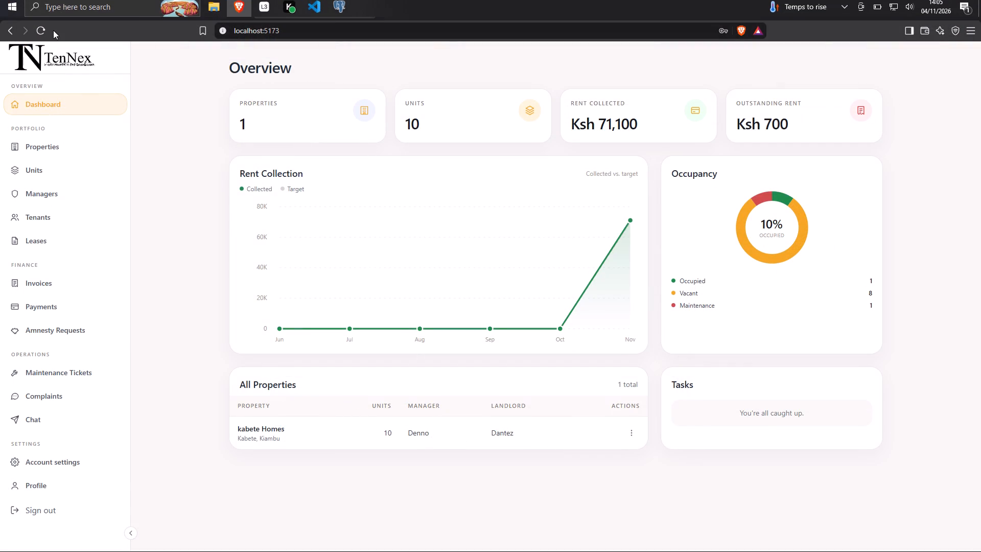
Switch to the Canva poster and delete the apartment building image from the large top frame, keeping the frame.
left_click(49, 13)
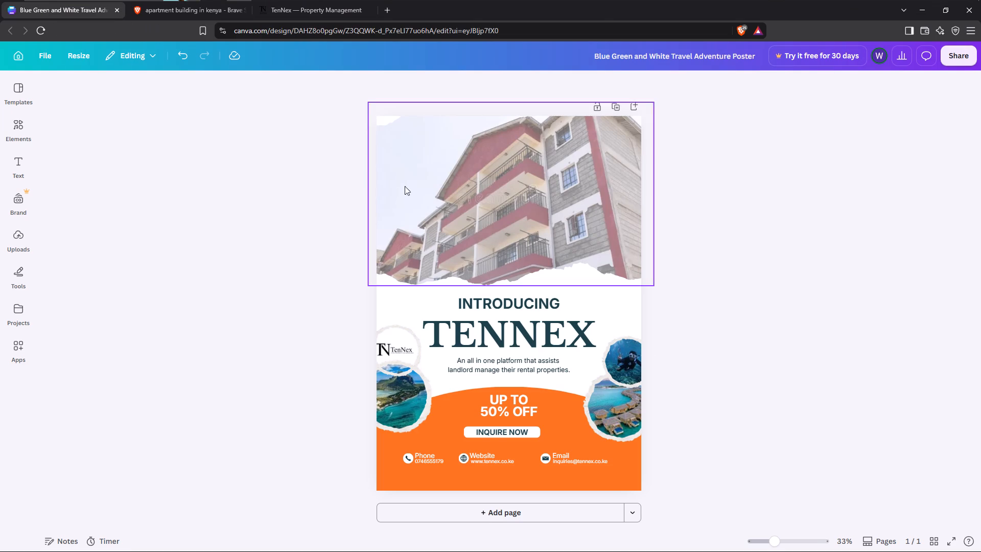
left_click(445, 194)
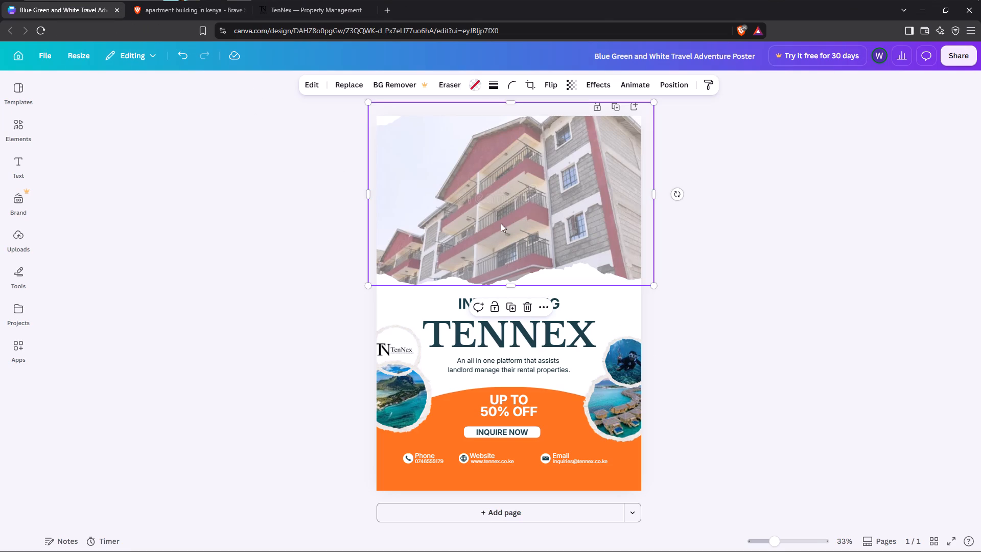
left_click(525, 304)
left_click(529, 329)
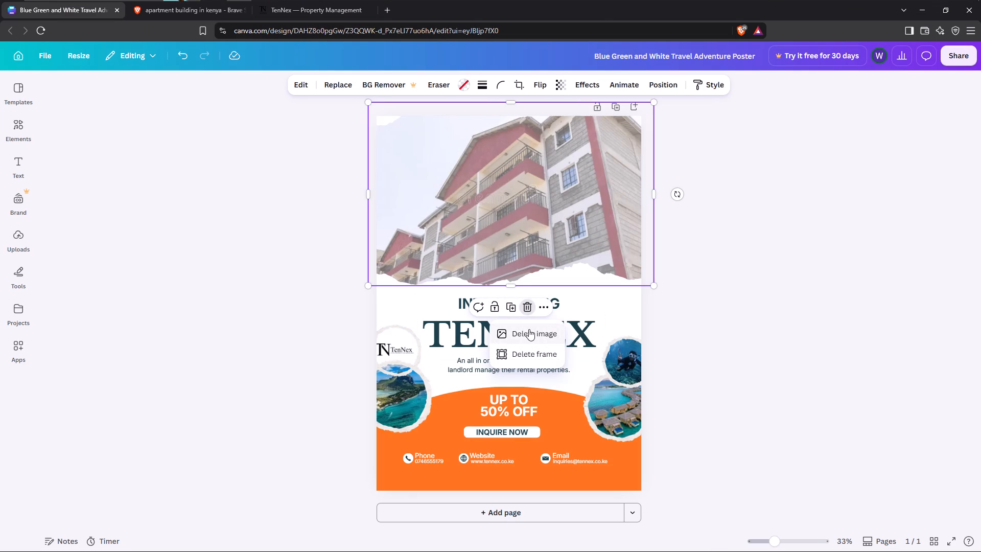
left_click(469, 195)
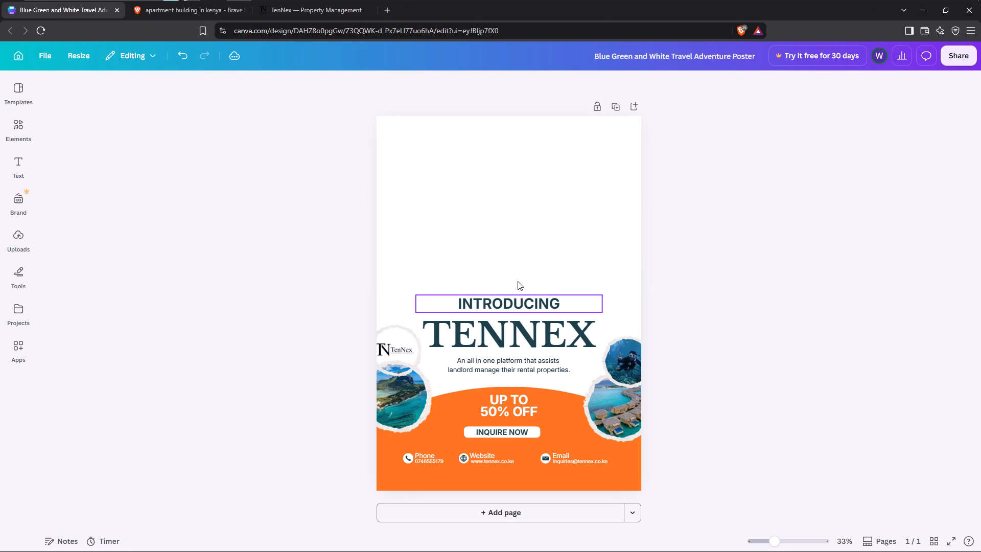
left_click(485, 200)
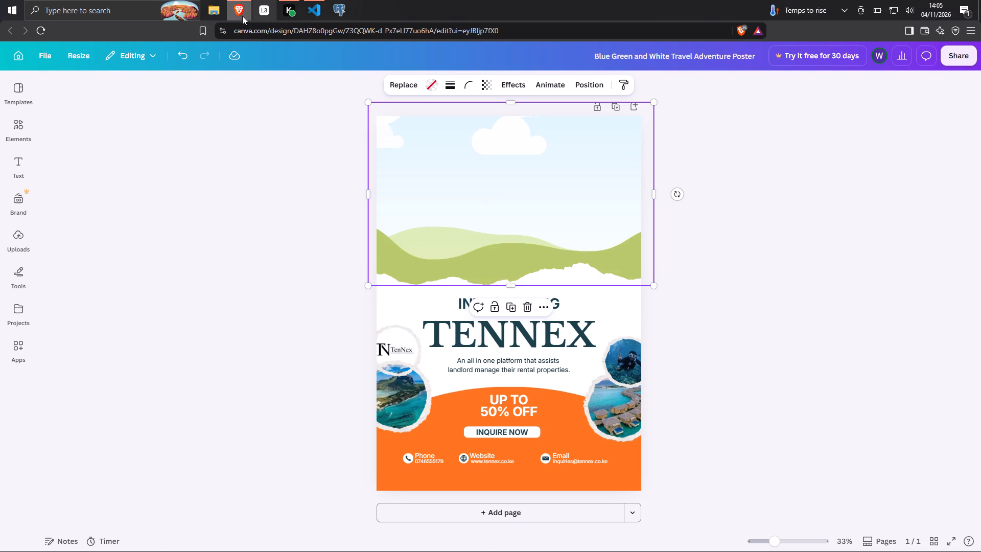
Switch to File Explorer and bring the Capture image from the Pictures folder into the Canva poster.
left_click(220, 11)
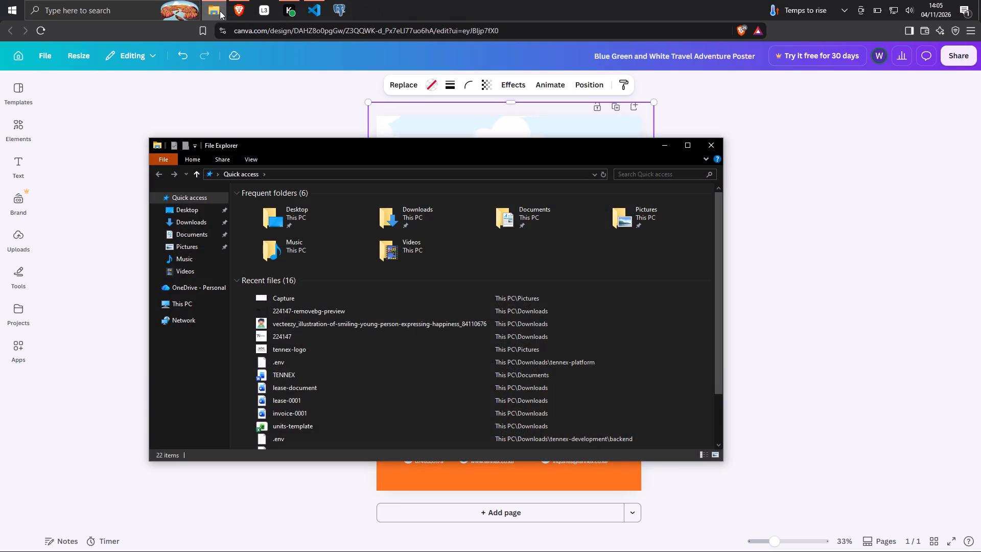
left_click(197, 240)
left_click(189, 248)
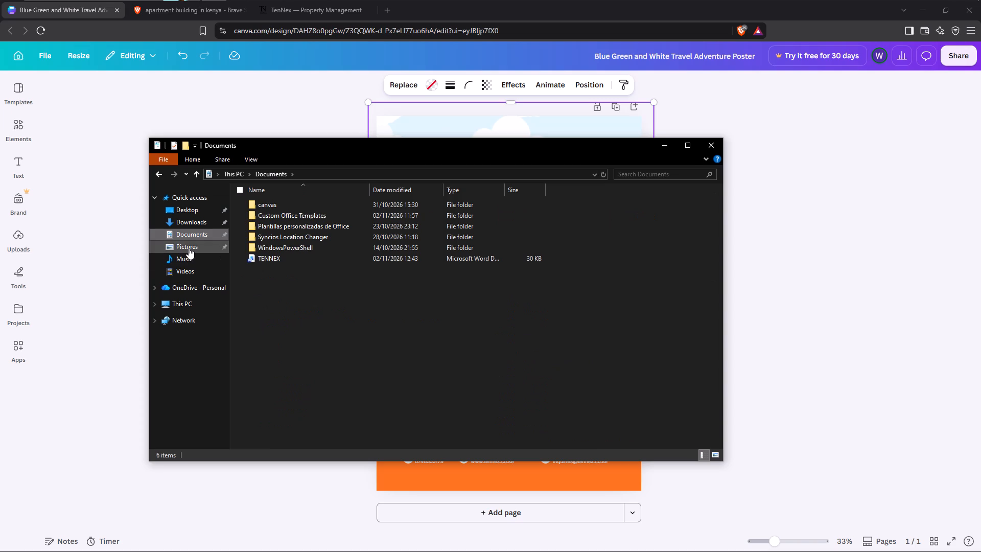
left_click_drag(392, 147, 302, 261)
left_click_drag(291, 328, 445, 198)
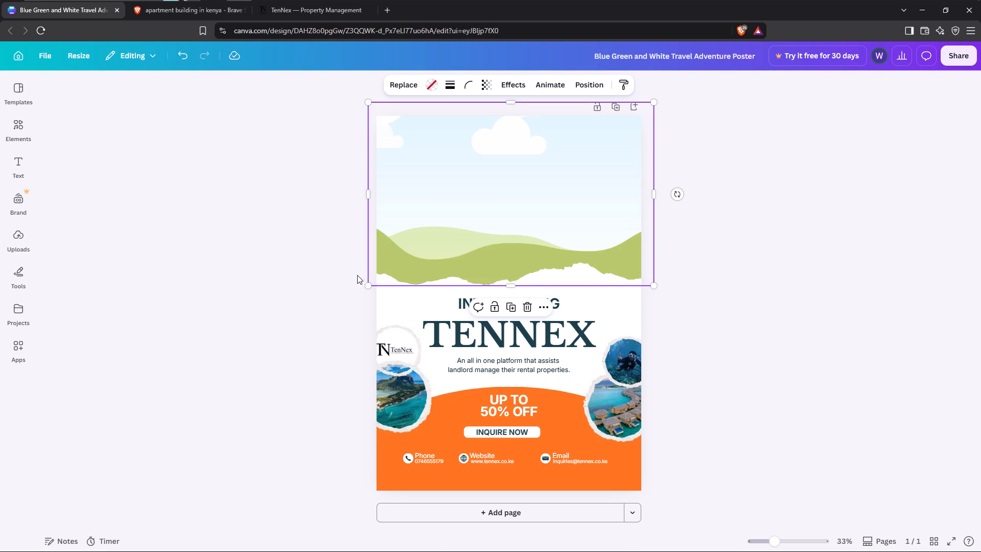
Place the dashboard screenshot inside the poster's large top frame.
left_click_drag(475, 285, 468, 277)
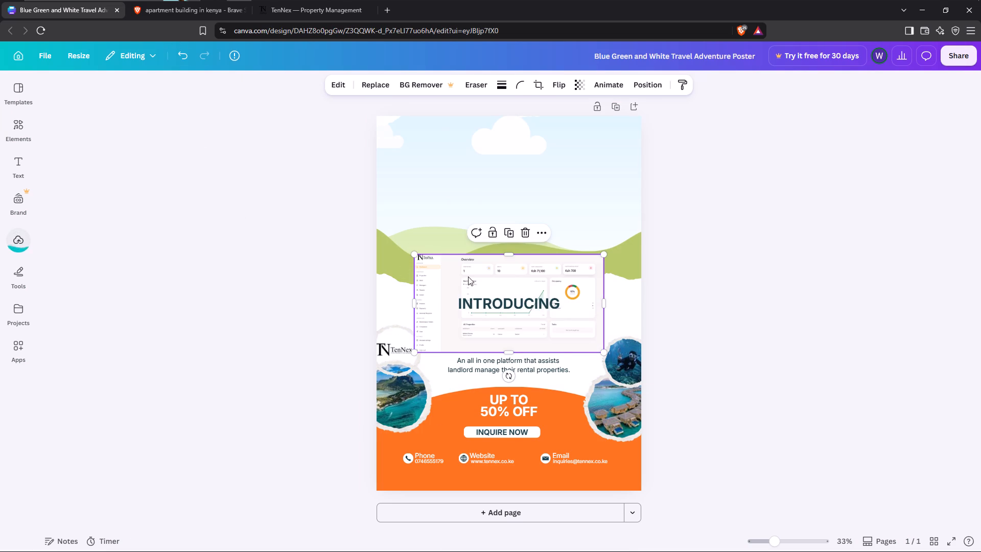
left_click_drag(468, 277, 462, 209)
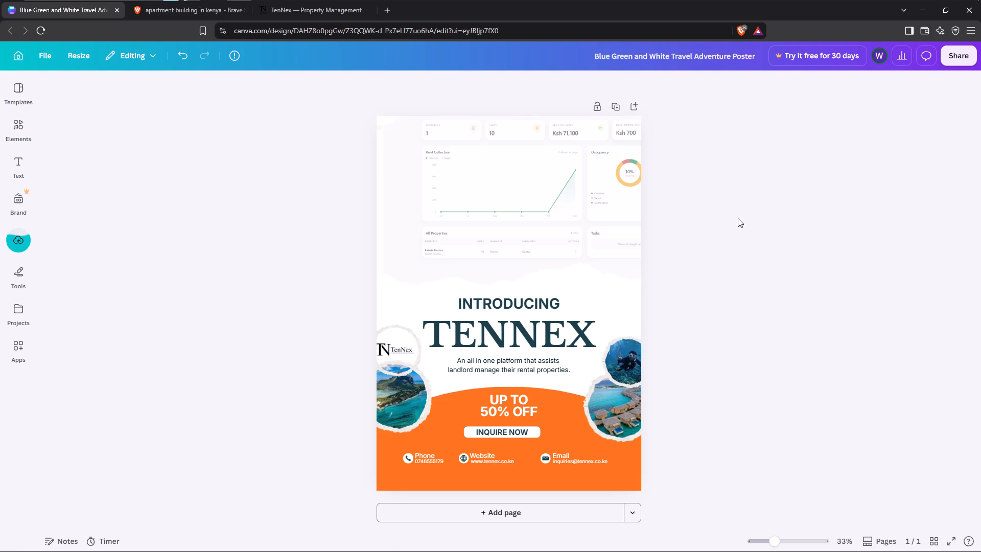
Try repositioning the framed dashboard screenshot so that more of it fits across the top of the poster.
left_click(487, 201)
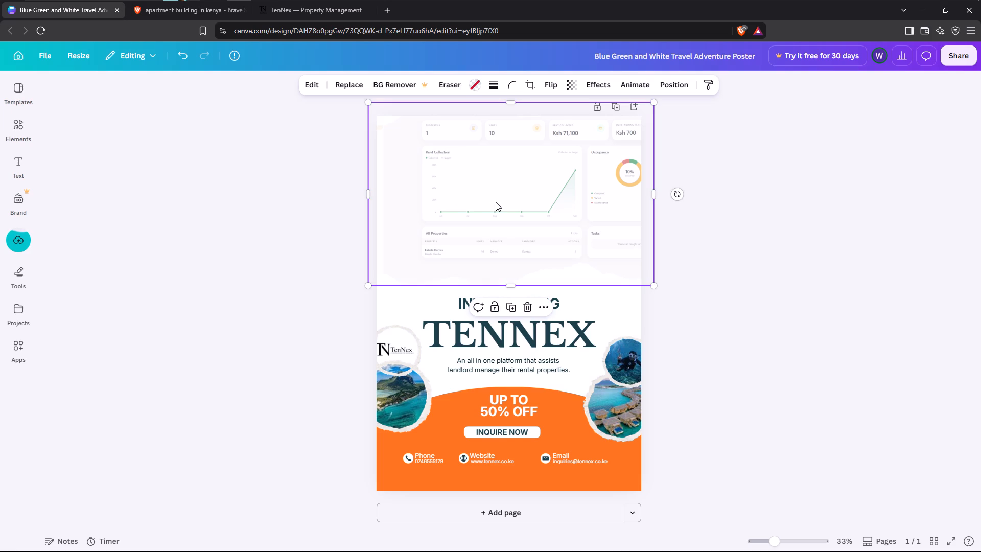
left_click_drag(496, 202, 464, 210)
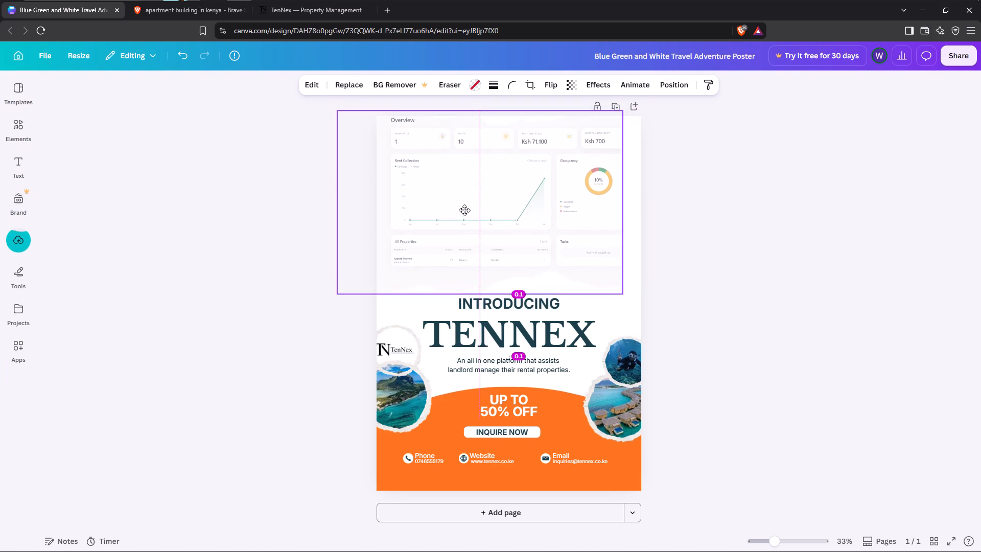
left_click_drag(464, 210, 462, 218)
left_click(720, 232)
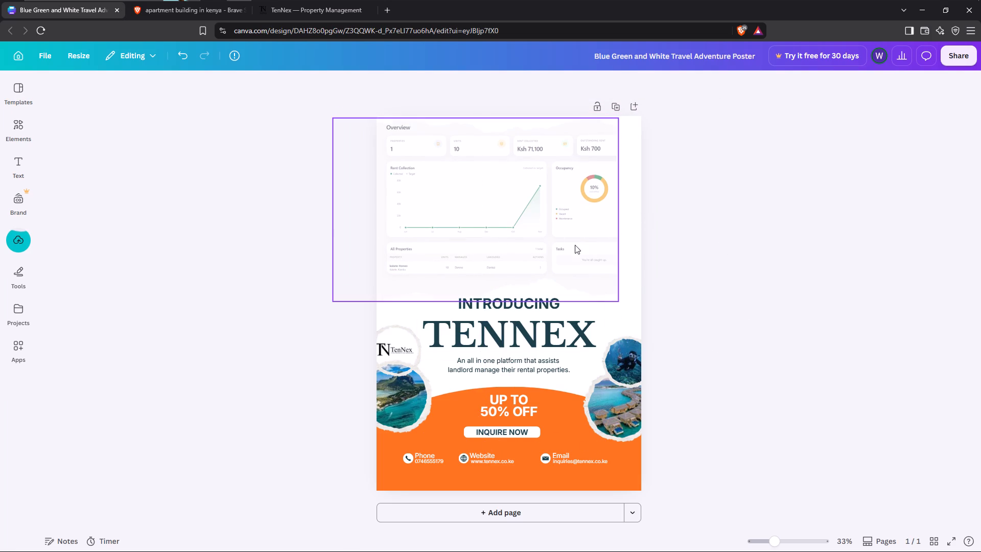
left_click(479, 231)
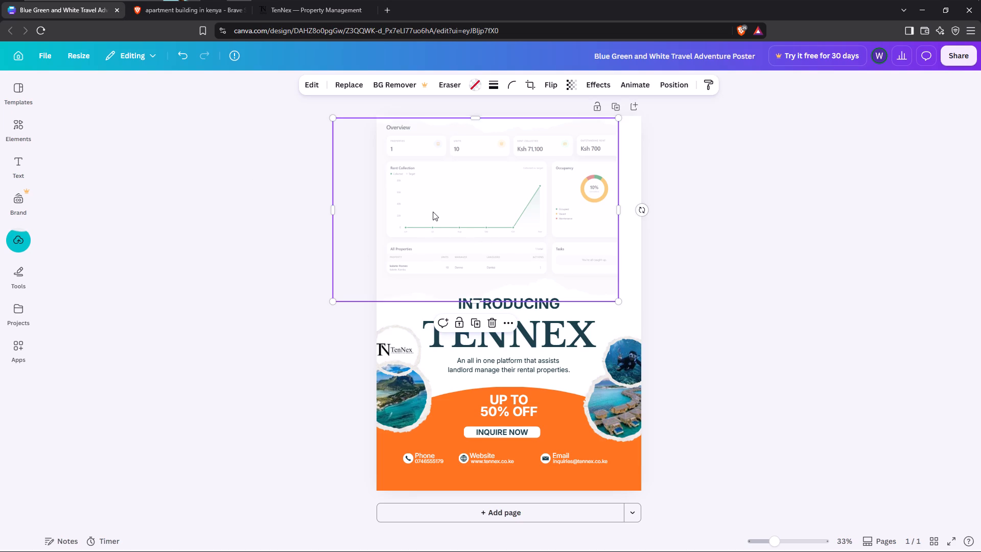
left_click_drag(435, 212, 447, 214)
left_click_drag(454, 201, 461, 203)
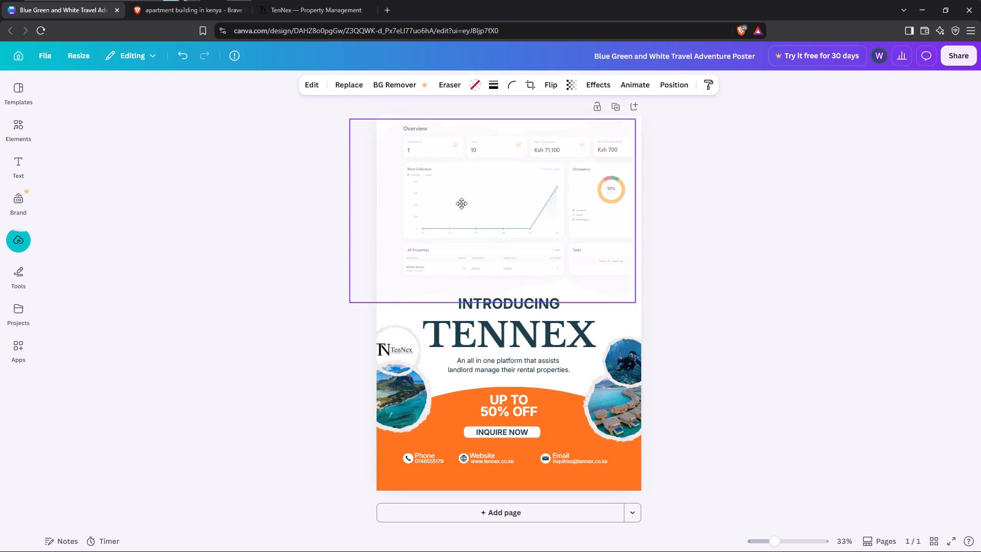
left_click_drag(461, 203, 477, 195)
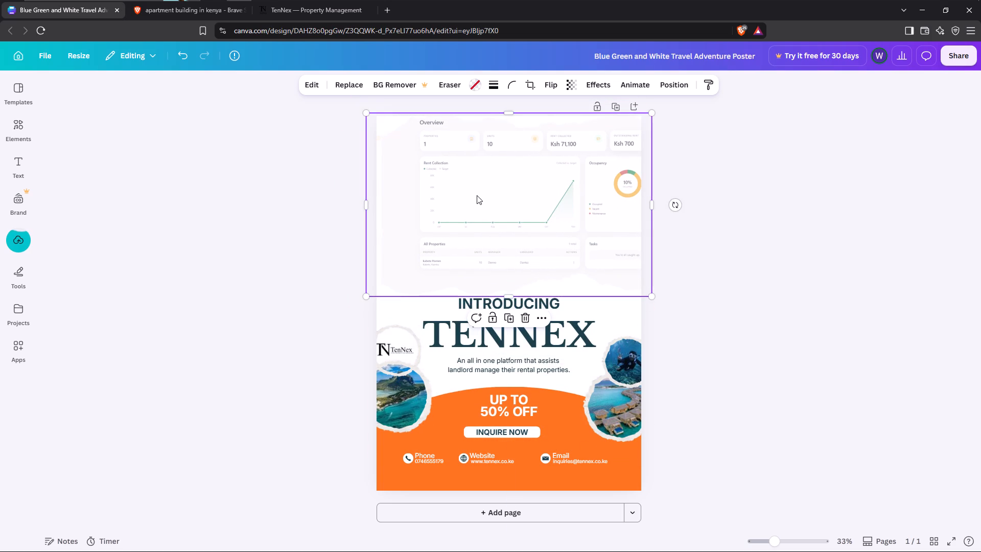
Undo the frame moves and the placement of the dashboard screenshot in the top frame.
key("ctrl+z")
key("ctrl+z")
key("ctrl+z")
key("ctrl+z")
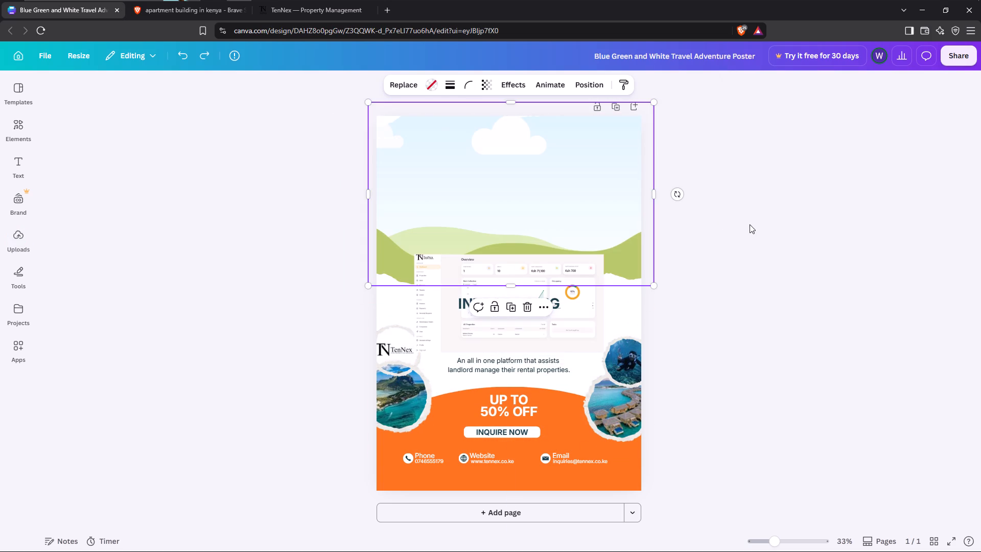
Move the dashboard screenshot into the small round frame holding the scuba diver photo, replacing that photo.
left_click(103, 232)
left_click_drag(482, 318, 625, 377)
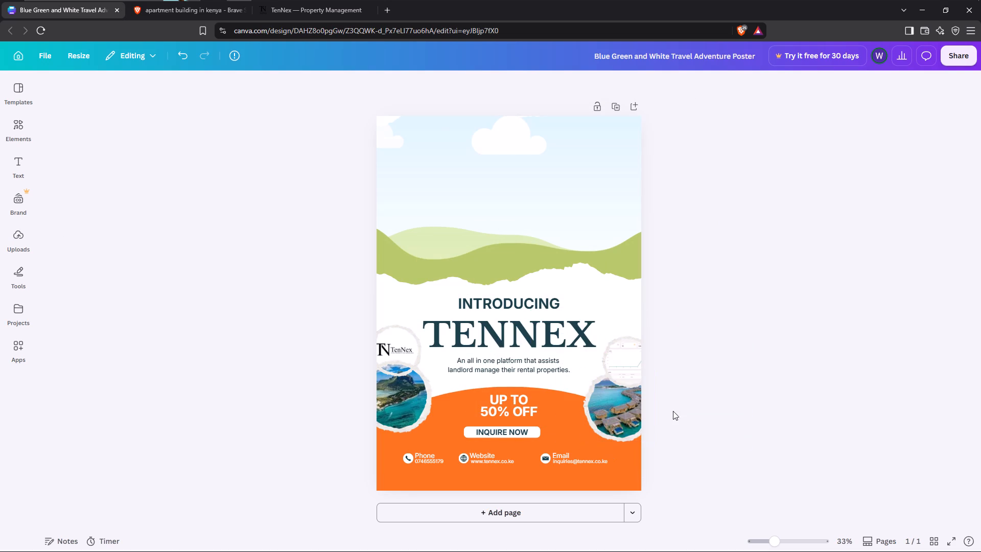
Switch to the TenNex app tab and change the theme to dark mode in the Profile page's Appearance settings.
left_click(303, 15)
left_click(65, 464)
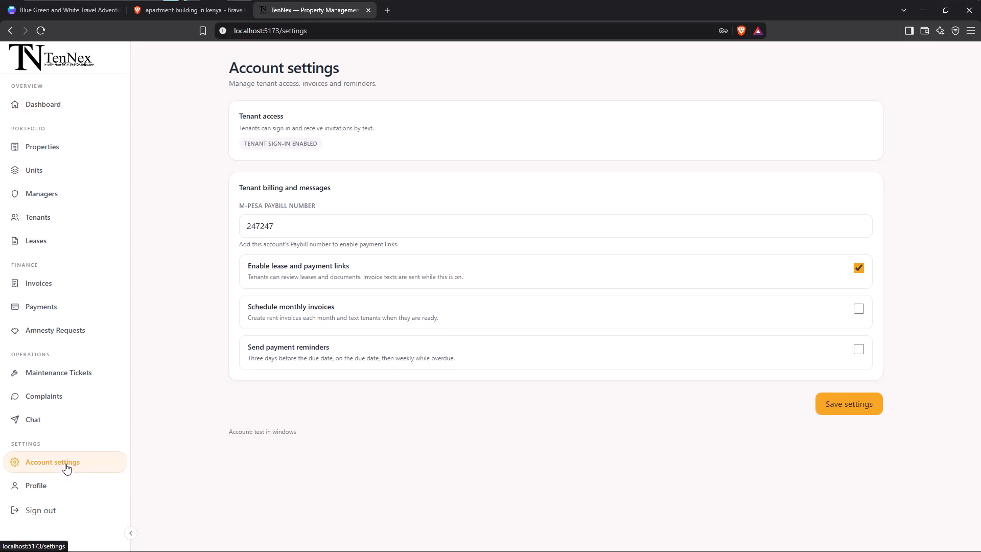
left_click(72, 476)
left_click(692, 306)
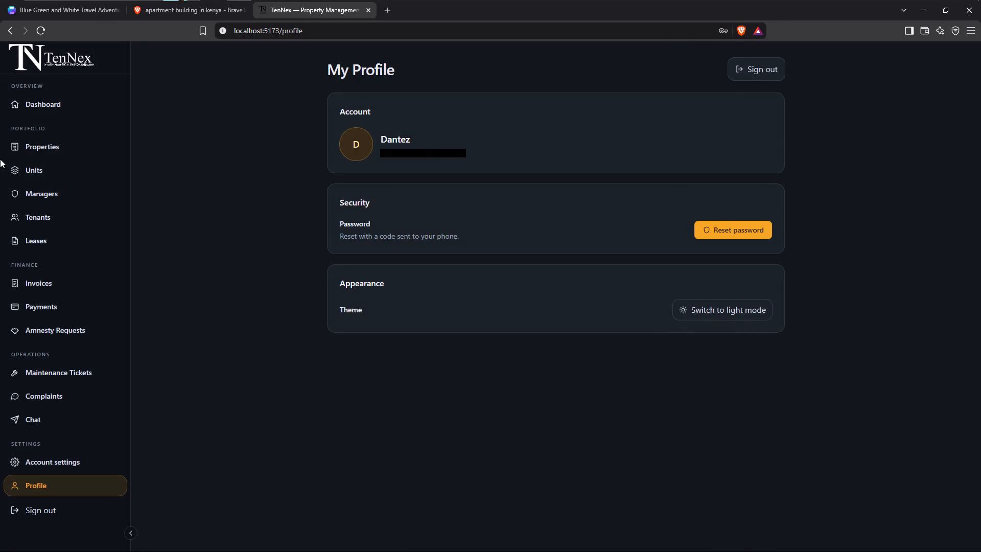
left_click(834, 118)
Open the TenNex Dashboard page and capture its content, from the Overview heading through the All Properties and Tasks cards, with Snipping Tool.
left_click(26, 101)
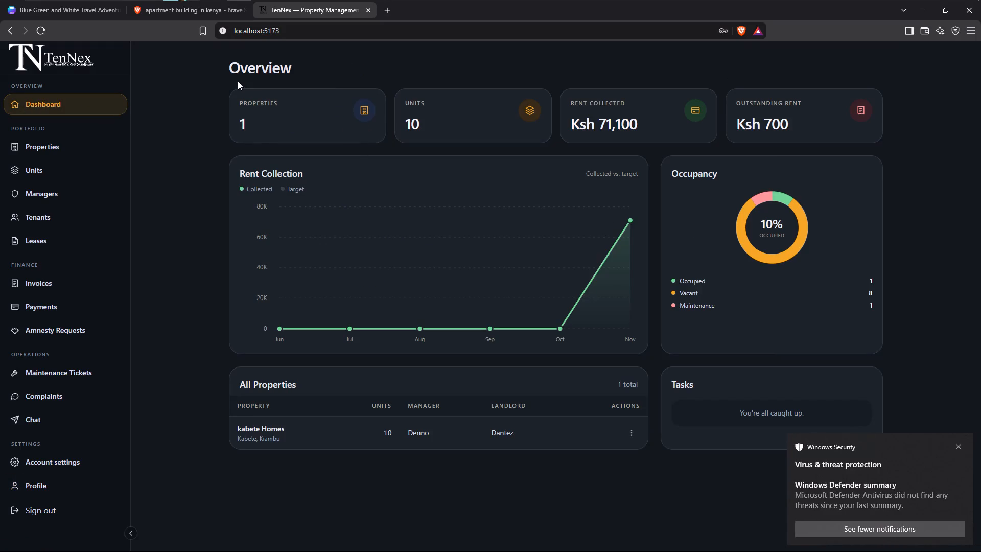
key("Print")
left_click(207, 90)
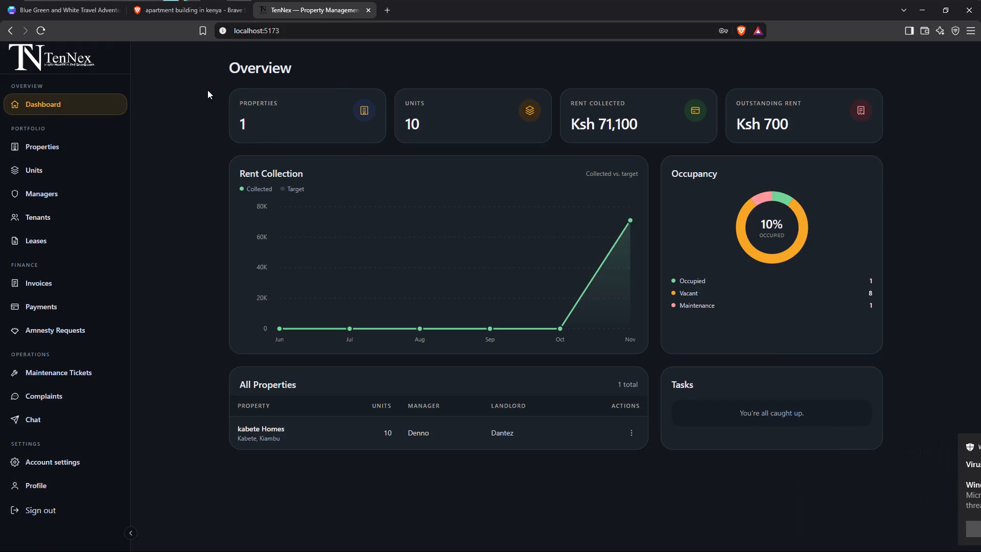
left_click(188, 82)
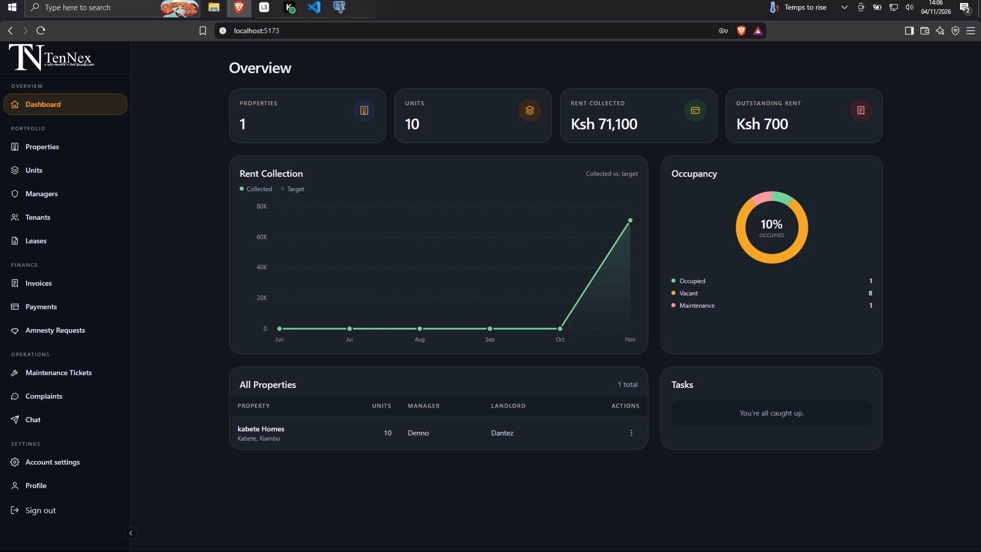
left_click(12, 7)
scroll(59, 130, "down", 3)
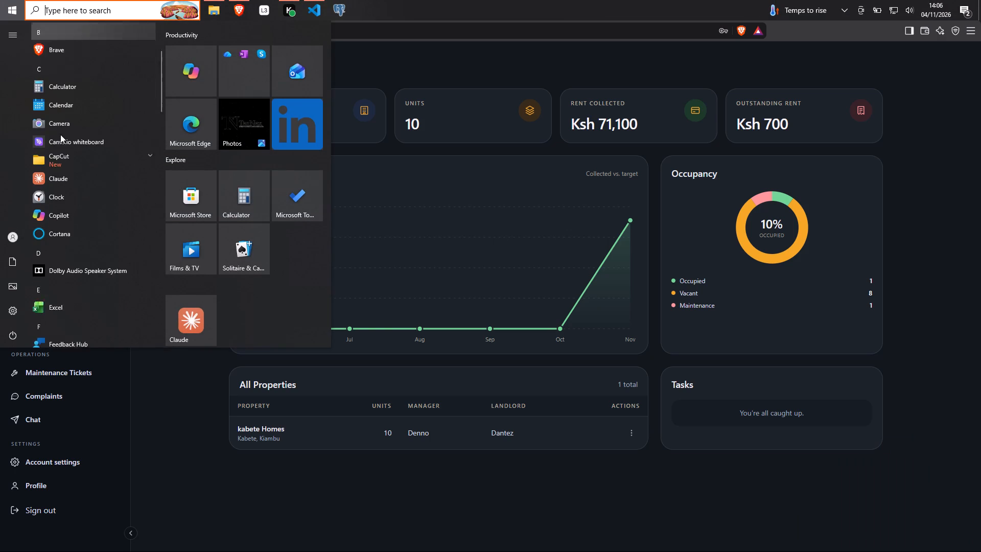
type("sn")
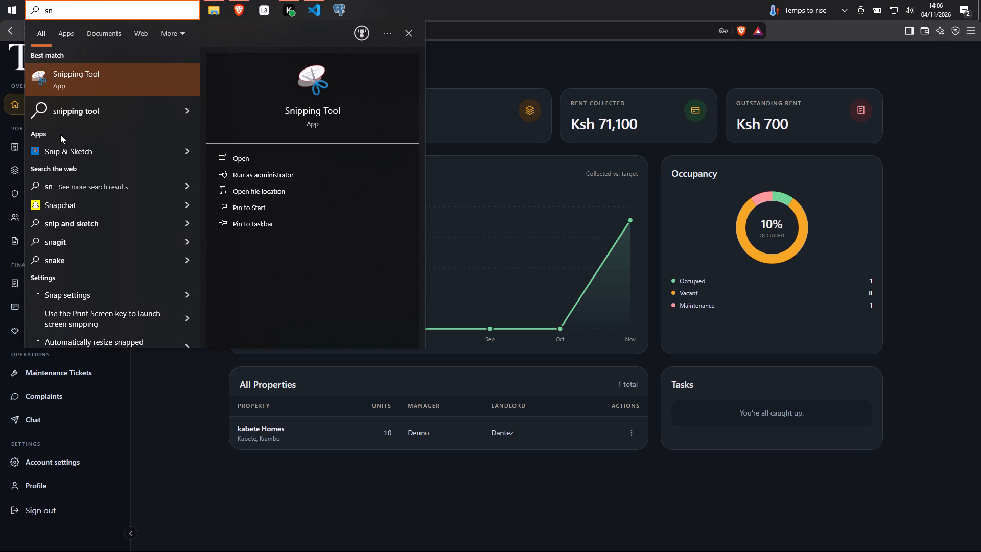
left_click(247, 157)
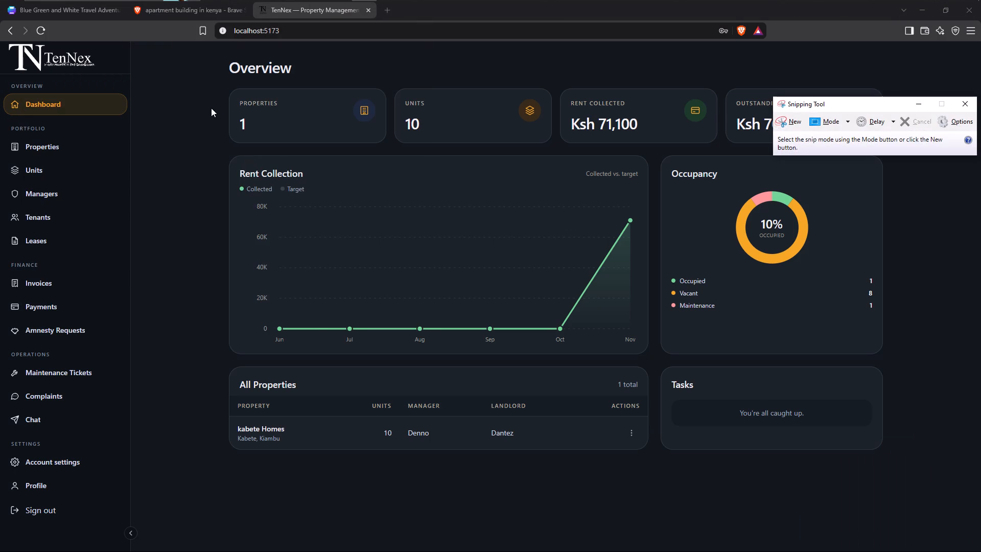
left_click(786, 124)
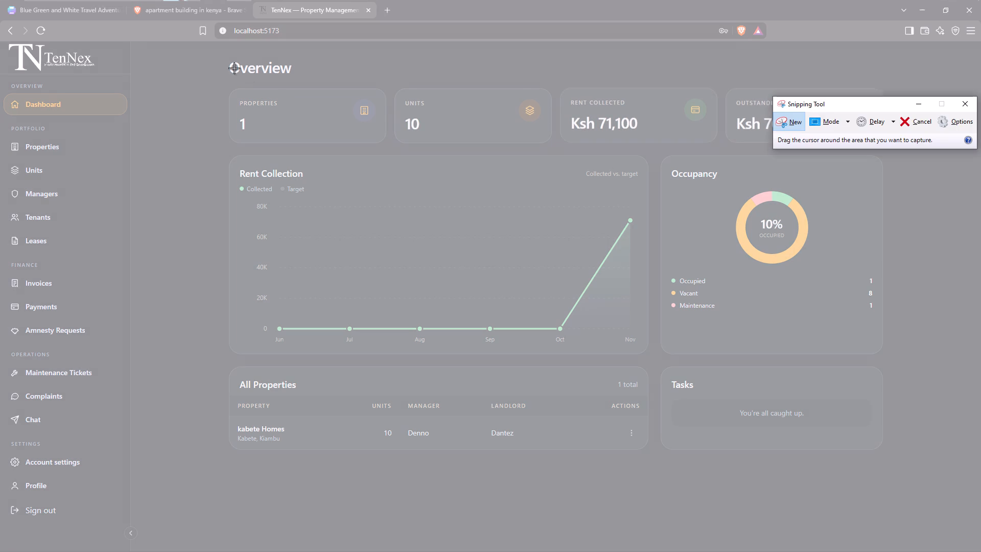
left_click_drag(216, 48, 595, 348)
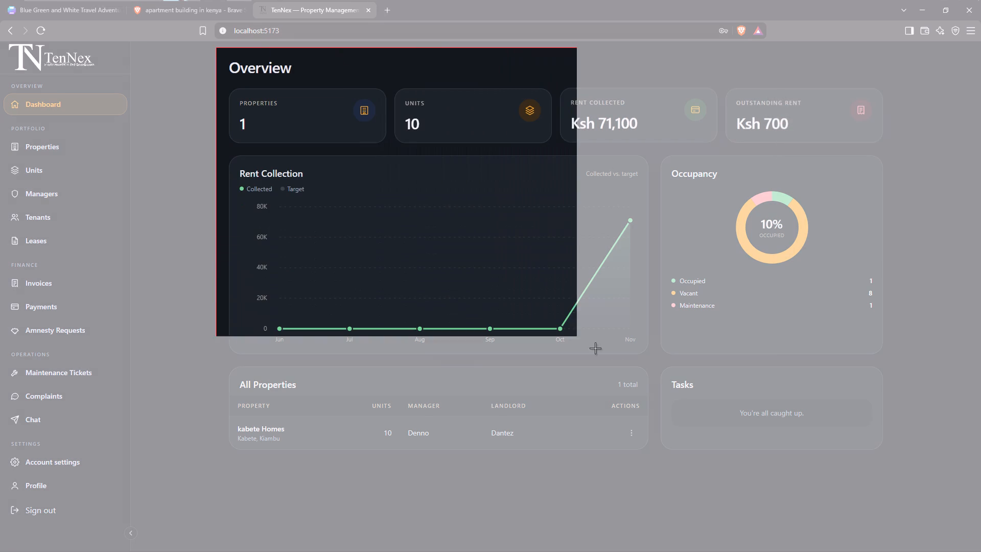
left_click_drag(595, 348, 894, 457)
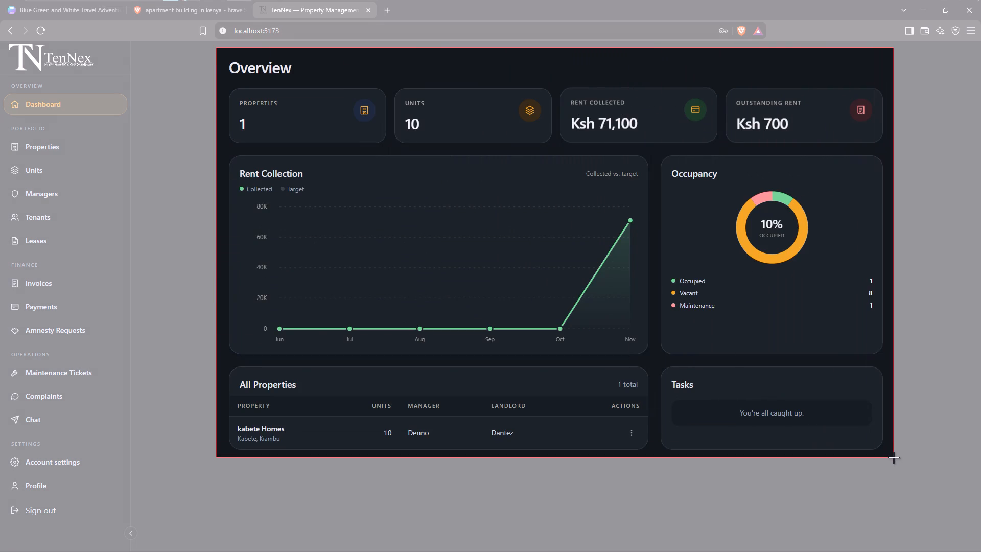
left_click_drag(894, 457, 896, 472)
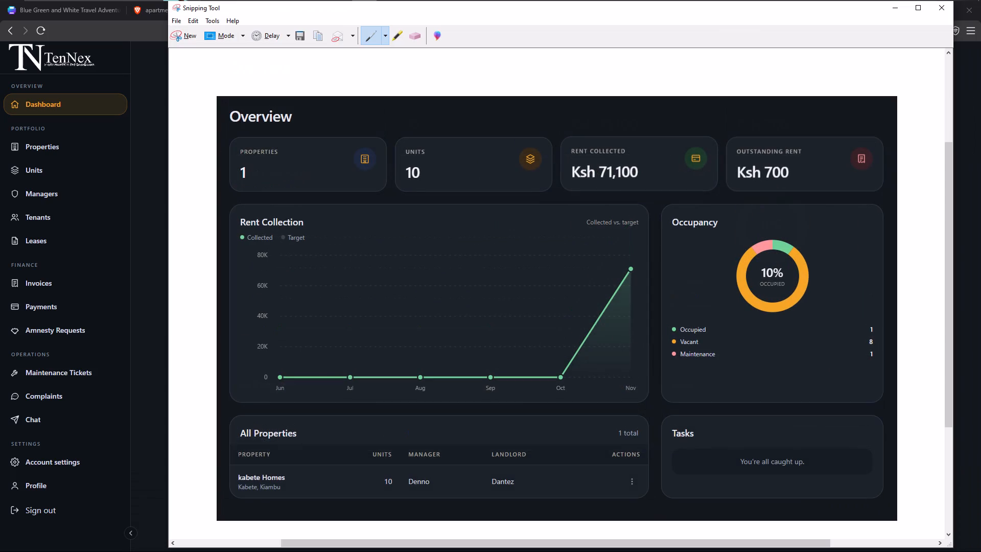
Save the capture in the Pictures folder as a JPEG file named 1 and close Snipping Tool.
left_click(302, 37)
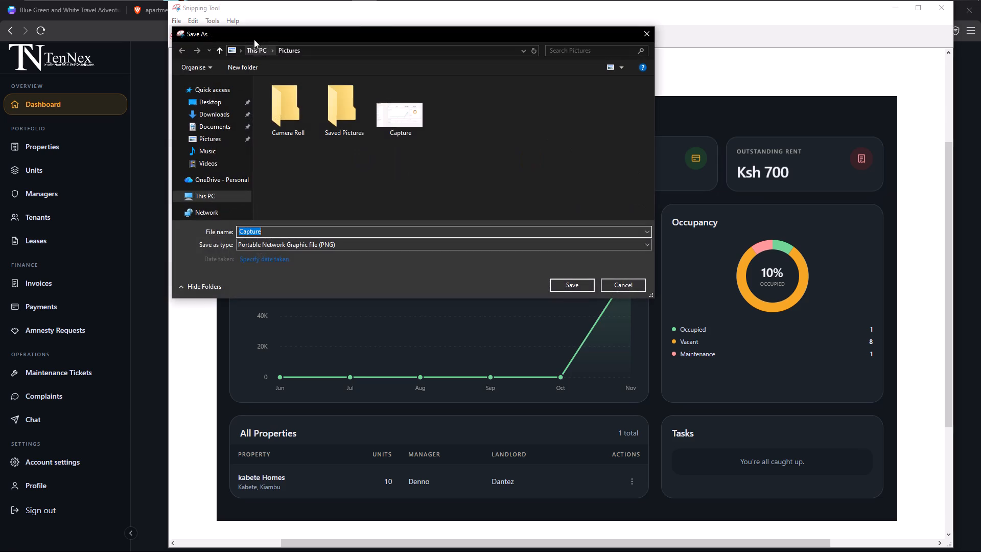
left_click(579, 285)
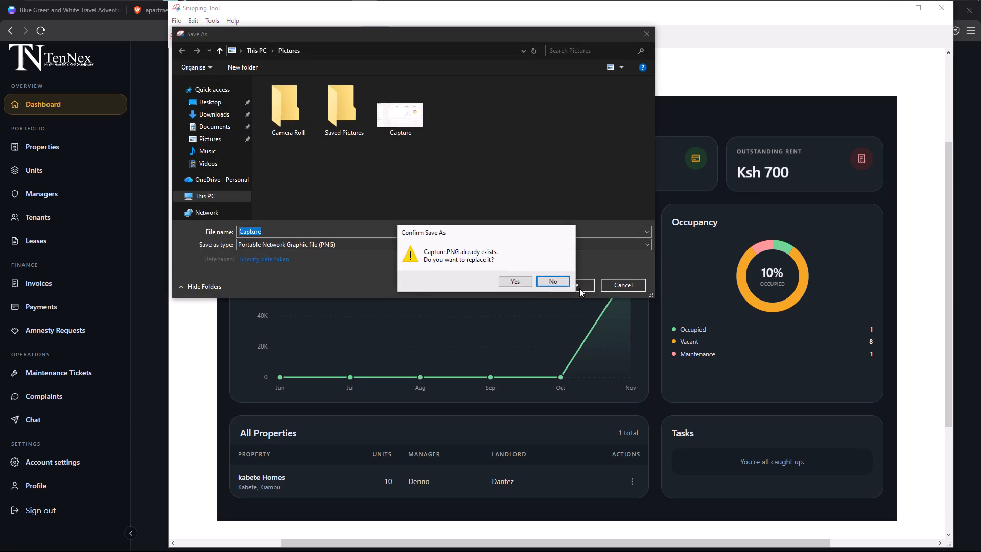
left_click(302, 232)
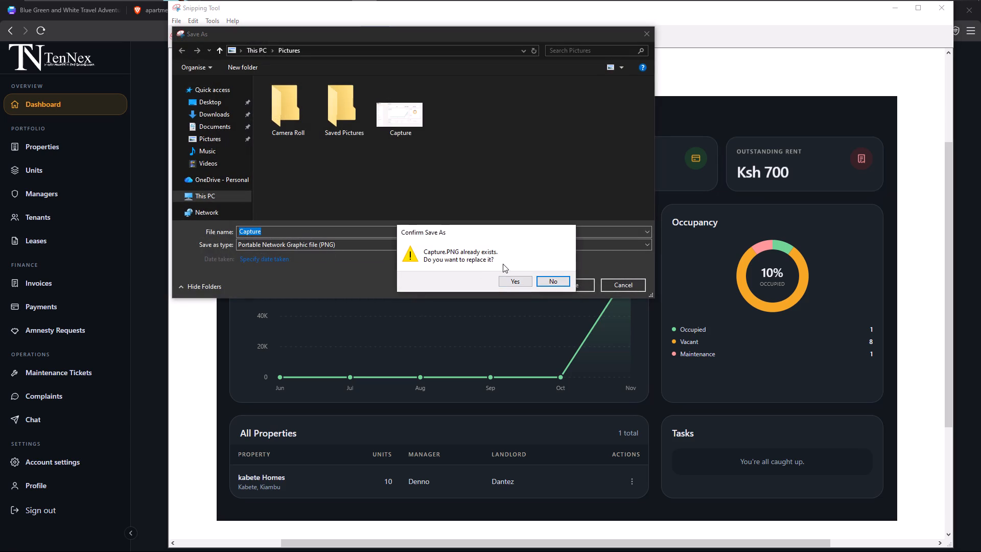
left_click(535, 274)
left_click(547, 278)
left_click(328, 225)
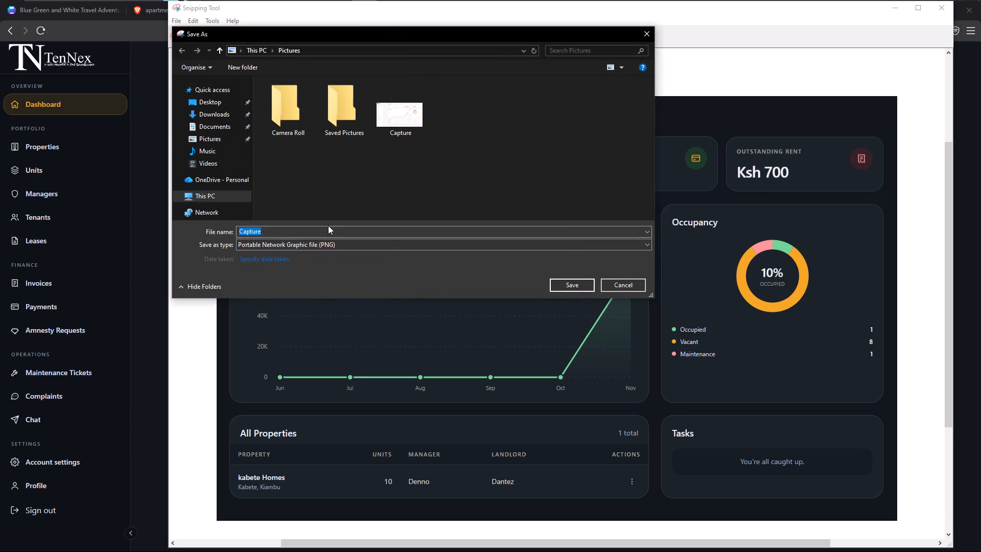
left_click(317, 228)
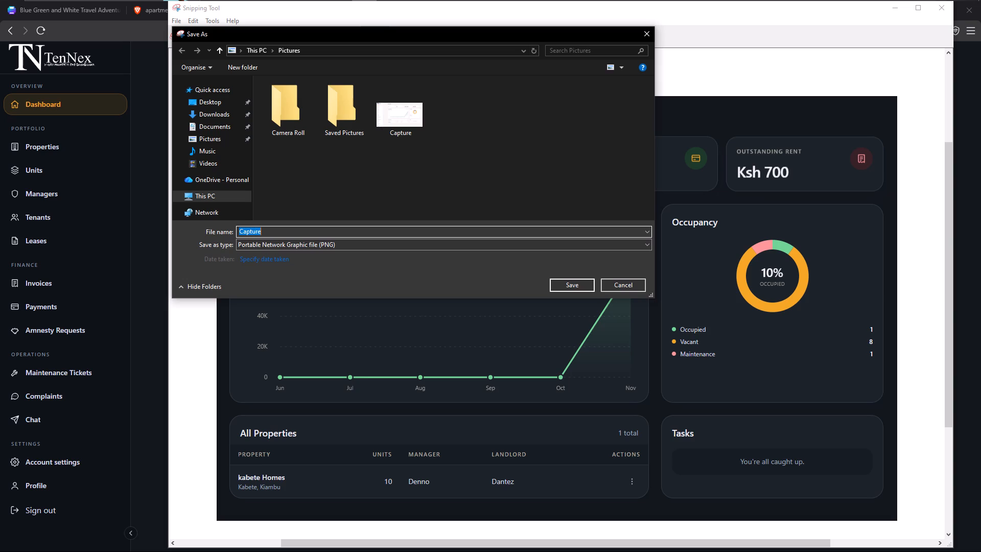
key("1")
left_click(294, 238)
left_click(294, 242)
left_click(282, 270)
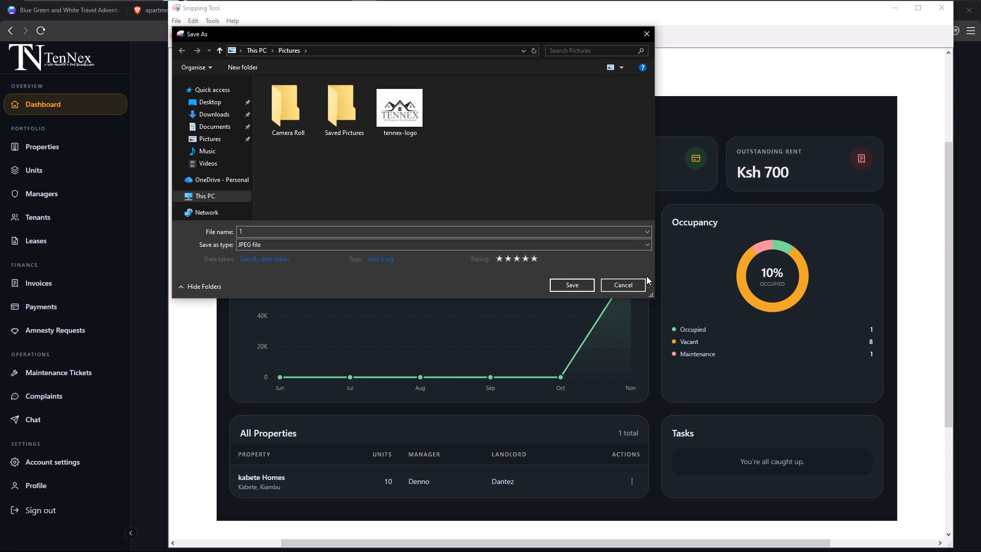
left_click(565, 280)
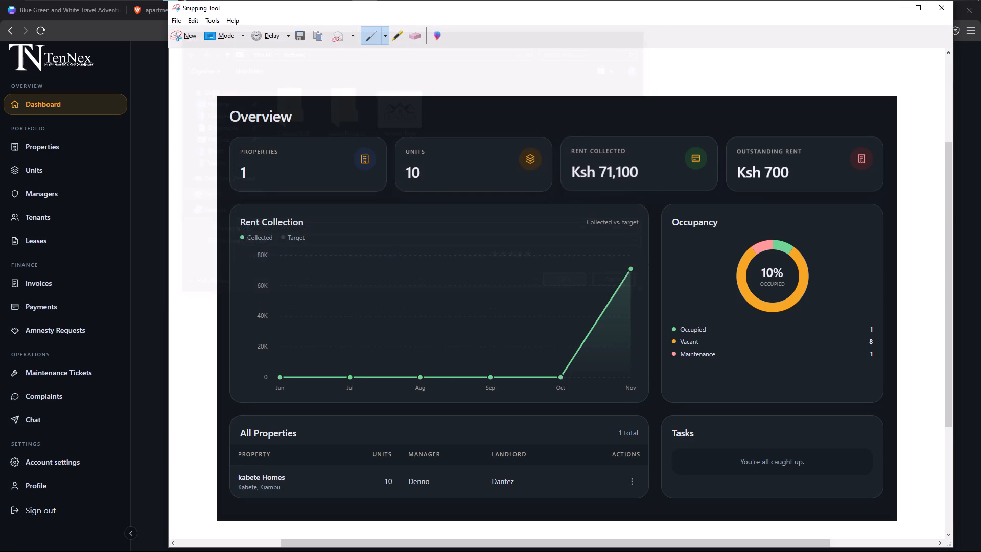
left_click(937, 8)
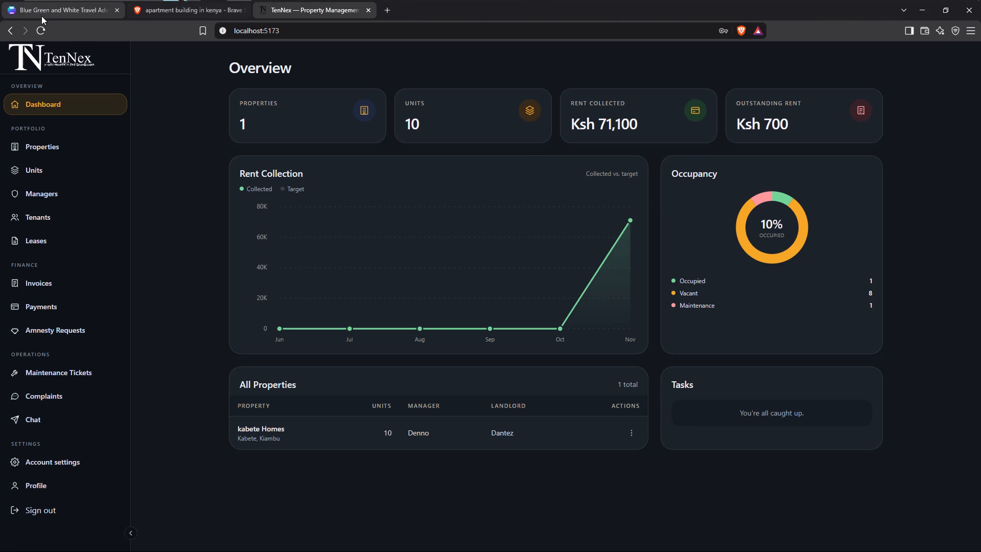
Switch to the Canva poster and add image 1 from the Pictures folder to it.
left_click(41, 16)
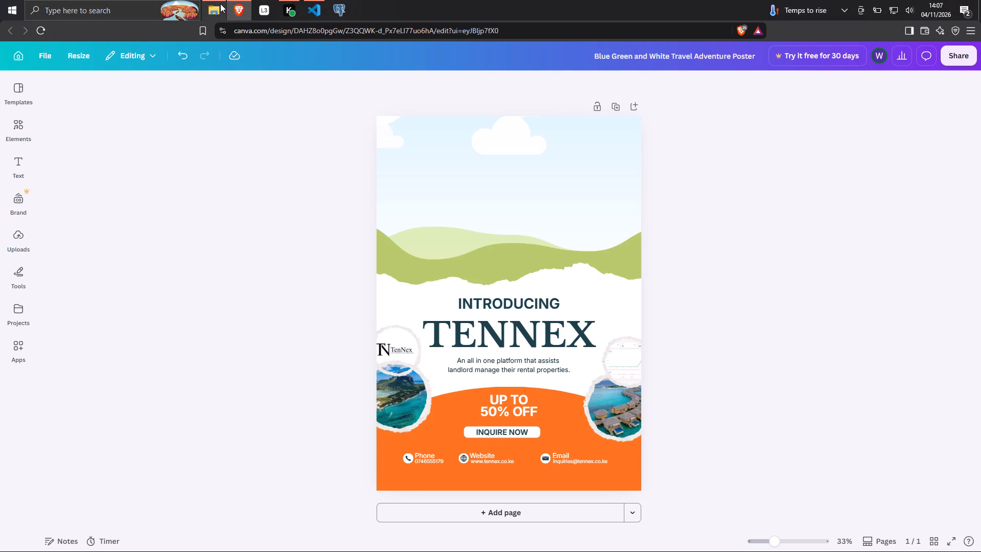
left_click(220, 4)
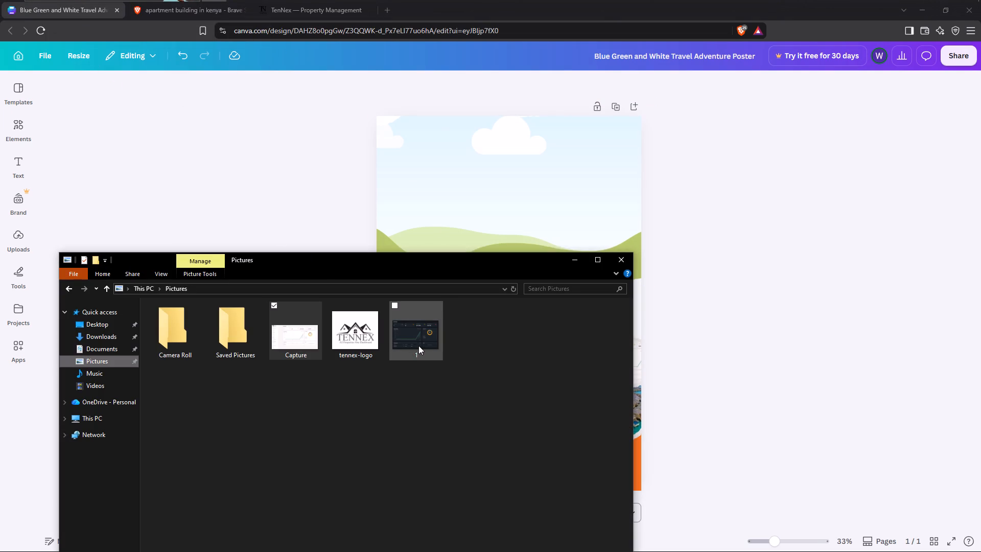
left_click_drag(415, 343, 553, 196)
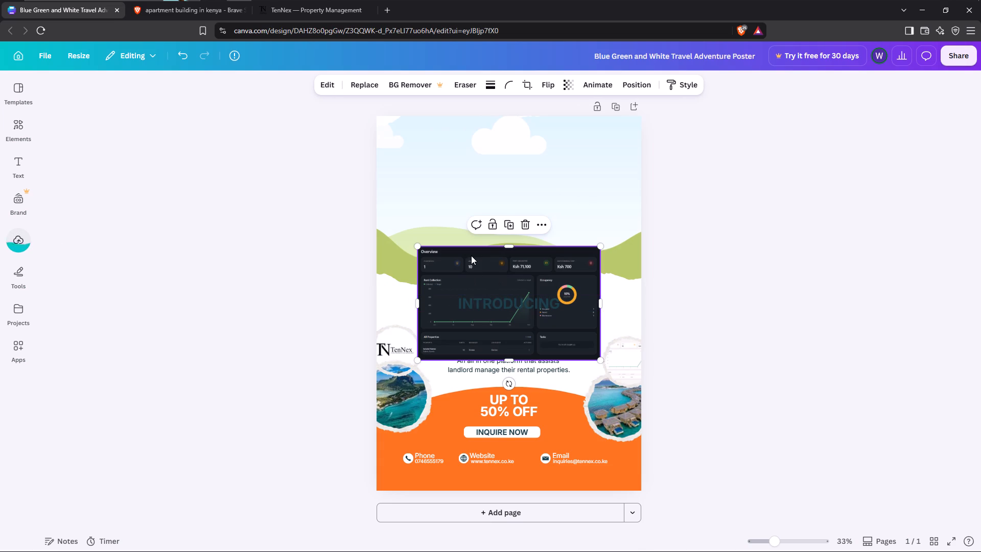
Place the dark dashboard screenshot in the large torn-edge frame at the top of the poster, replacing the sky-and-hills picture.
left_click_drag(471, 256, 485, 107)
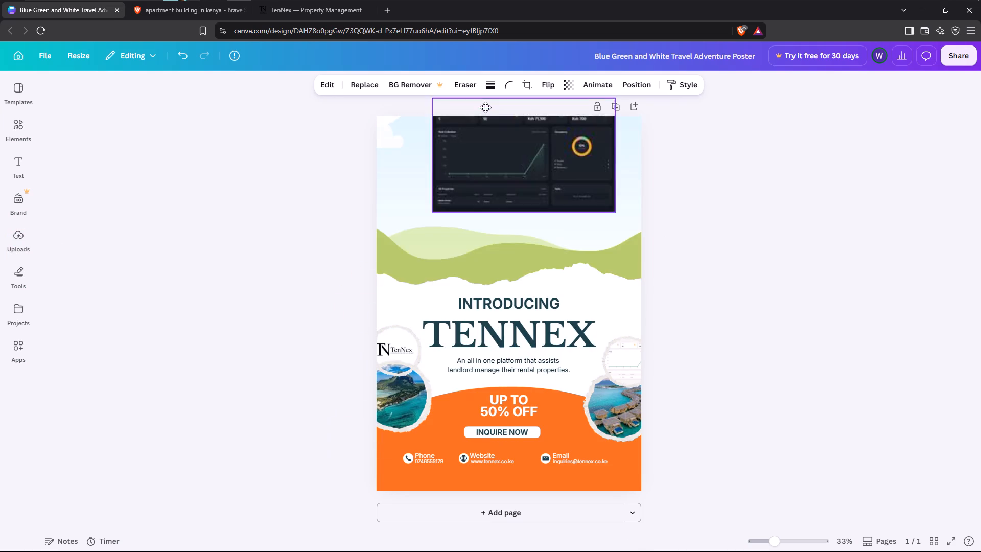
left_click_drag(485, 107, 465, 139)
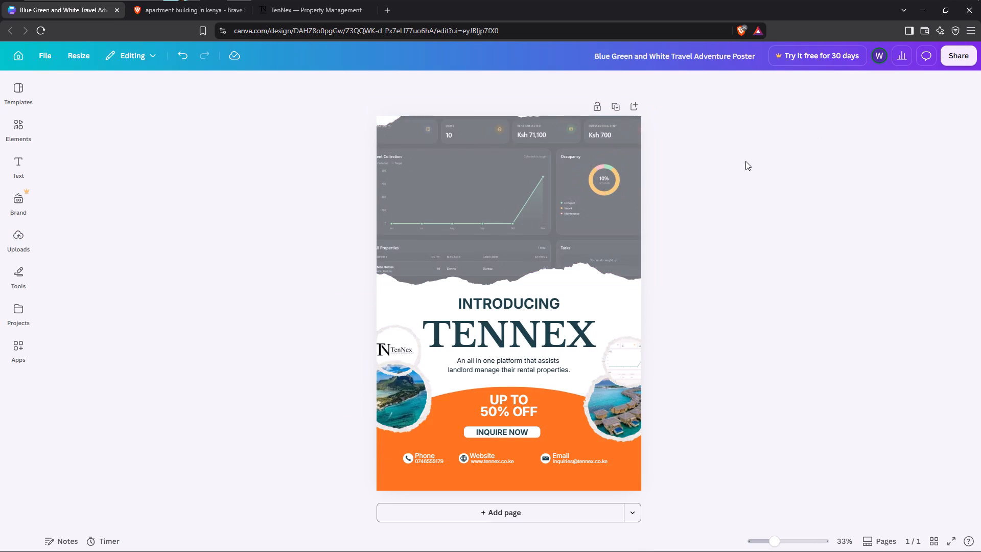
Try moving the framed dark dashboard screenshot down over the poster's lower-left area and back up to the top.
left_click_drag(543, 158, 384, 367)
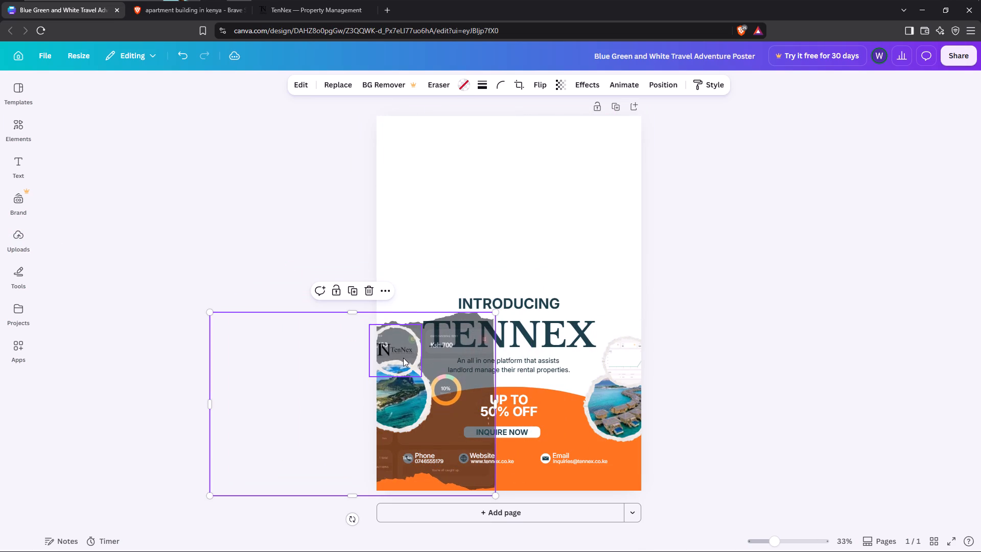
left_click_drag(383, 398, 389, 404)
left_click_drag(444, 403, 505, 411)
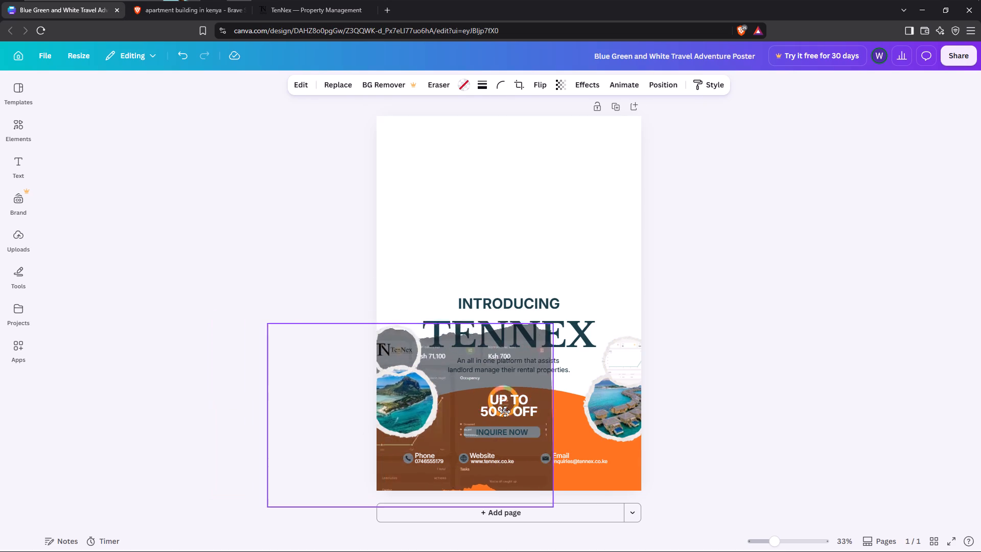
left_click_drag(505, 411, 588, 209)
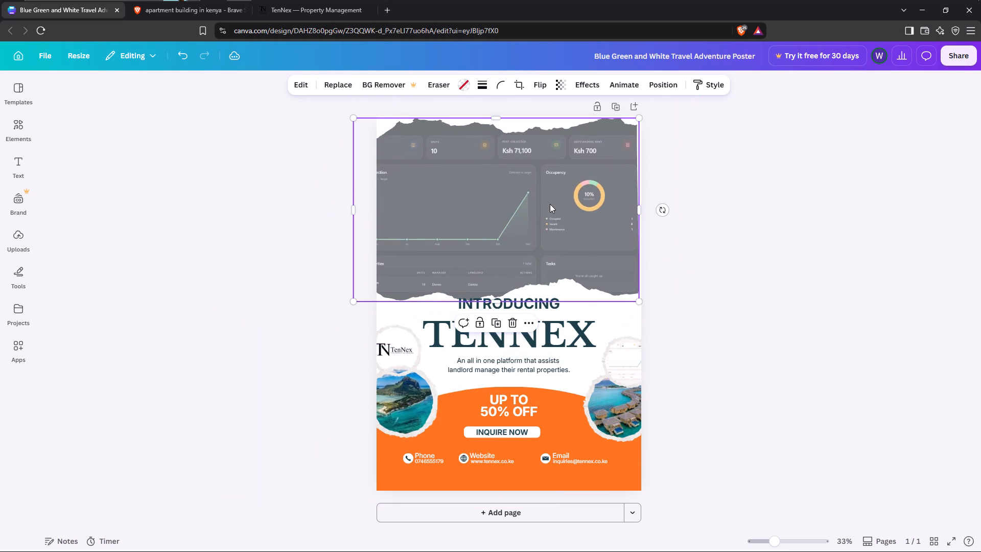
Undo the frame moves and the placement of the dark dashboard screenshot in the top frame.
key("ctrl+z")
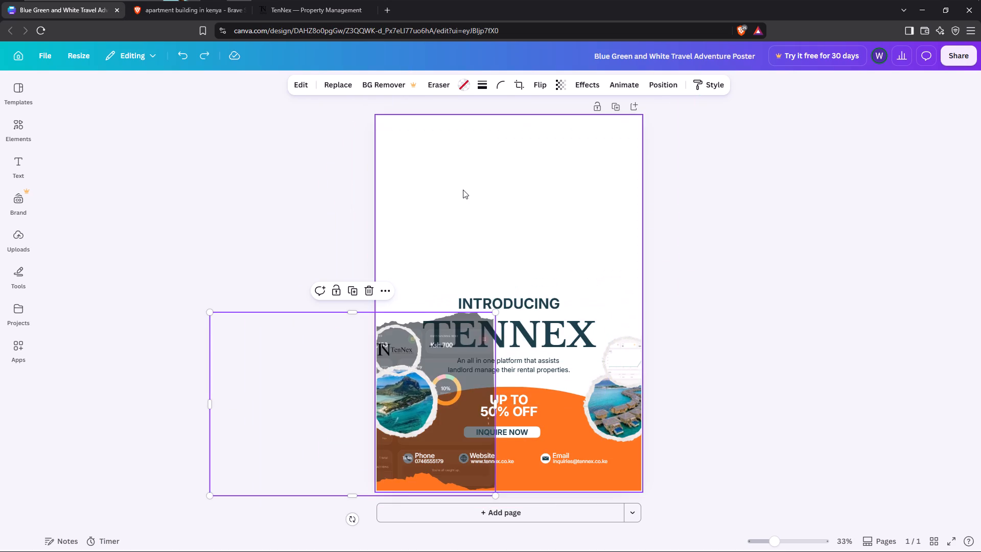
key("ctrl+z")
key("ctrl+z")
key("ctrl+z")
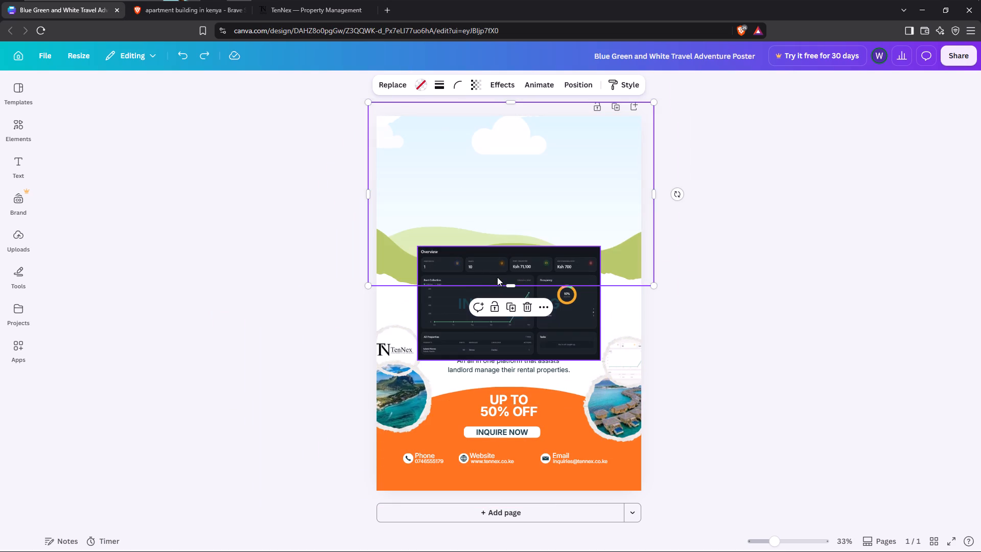
Shift the sky-and-hills frame at the top of the poster slightly left and down.
left_click_drag(497, 277, 490, 282)
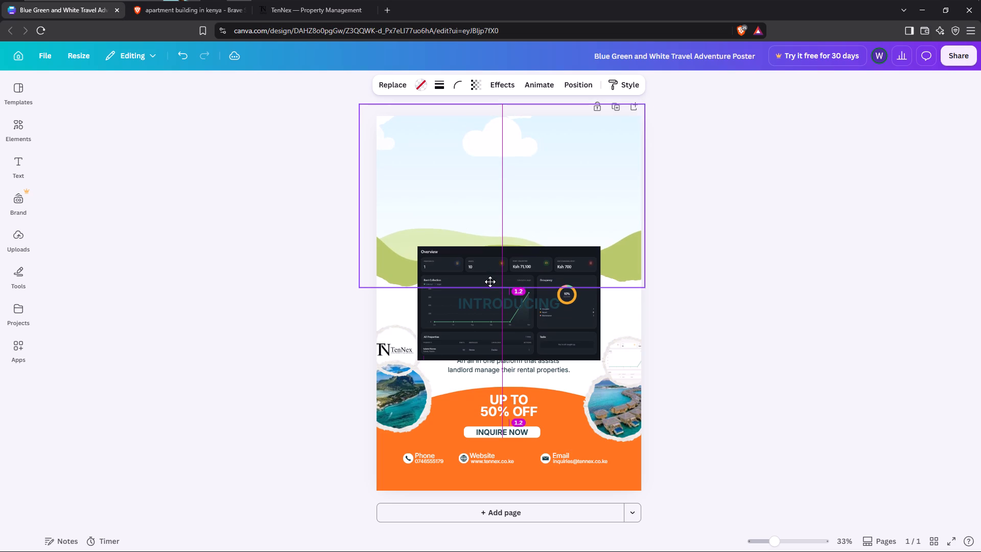
left_click_drag(490, 282, 488, 285)
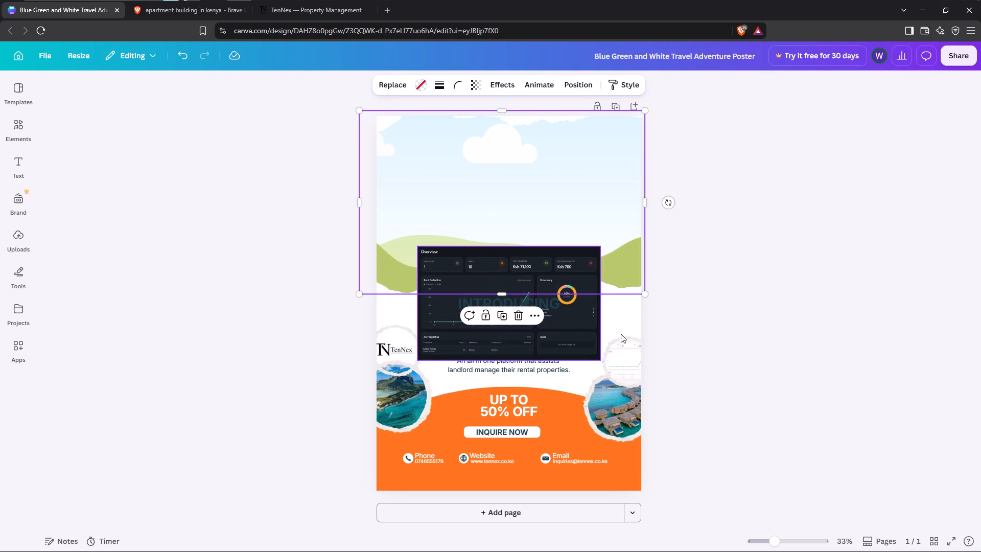
Move the dark dashboard screenshot into the large round frame below the TenNex logo, replacing the island photo.
left_click_drag(584, 324, 556, 362)
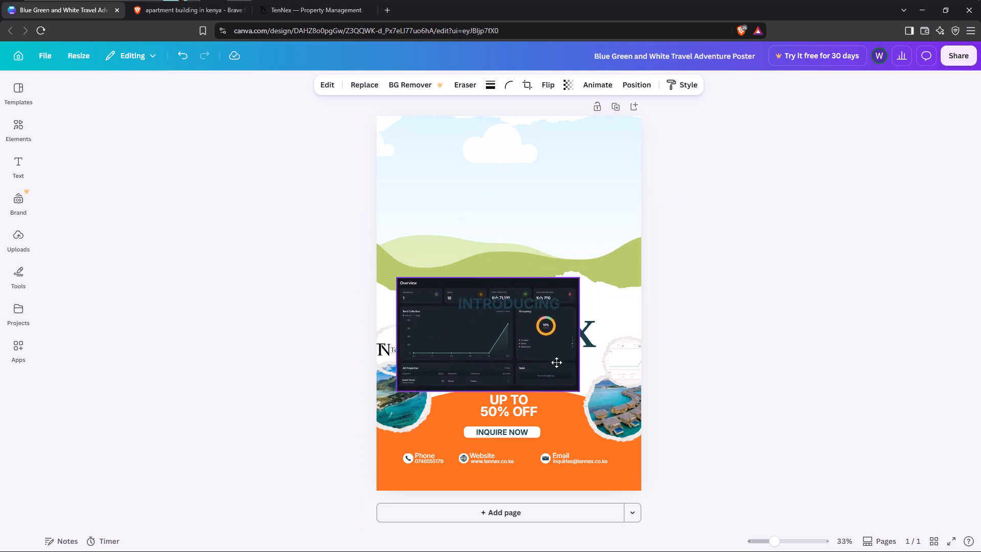
left_click_drag(556, 362, 414, 401)
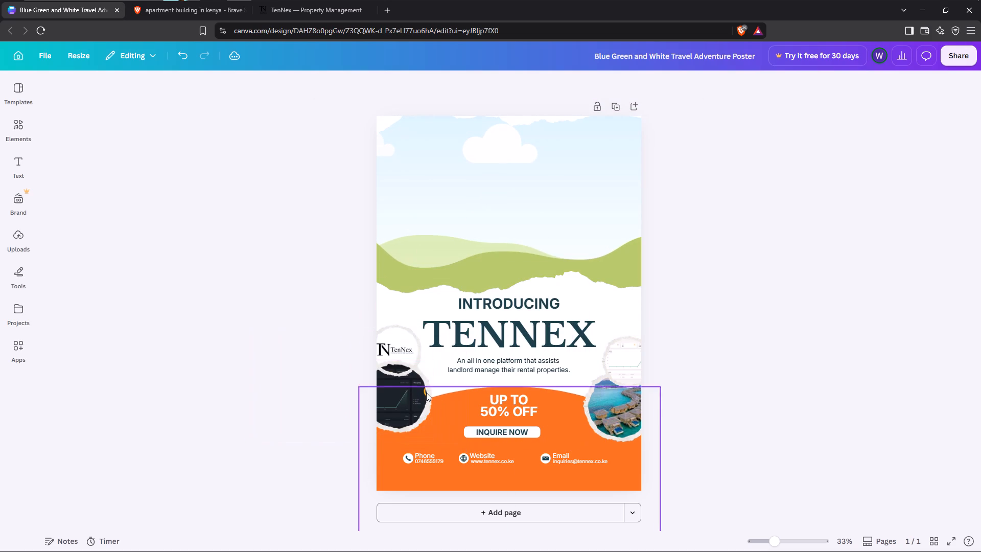
left_click(400, 389)
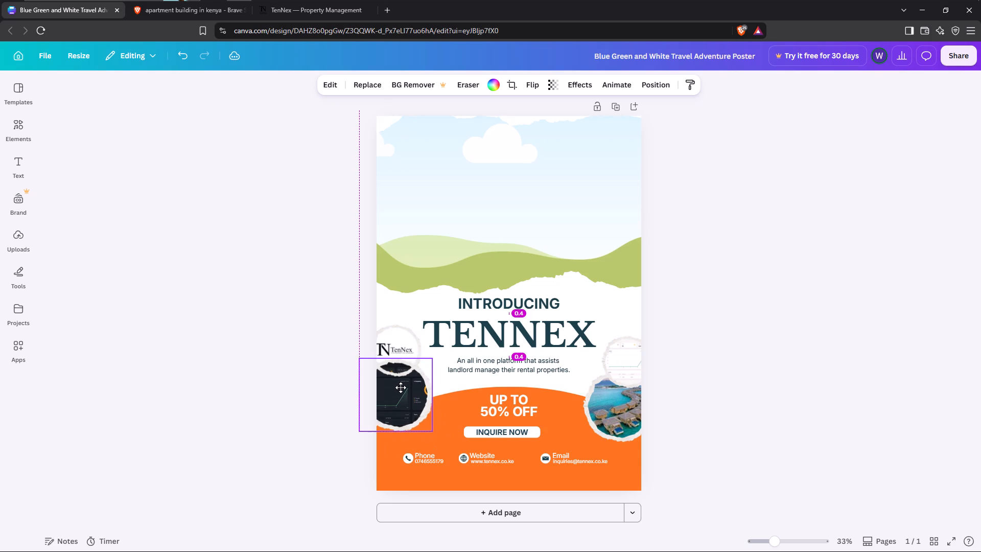
left_click(397, 355)
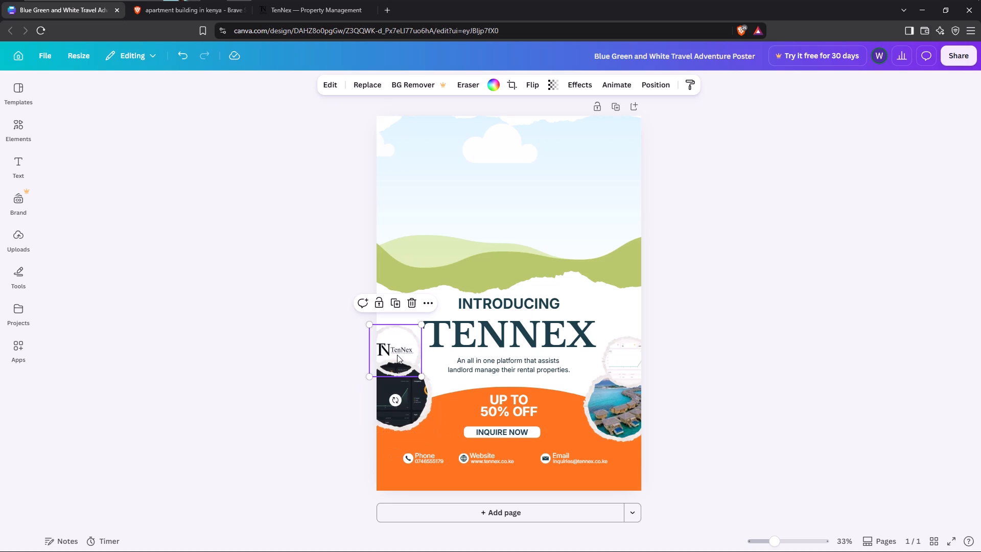
Nudge the small round TenNex logo frame slightly left and up, above the dark dashboard circle.
left_click(397, 350)
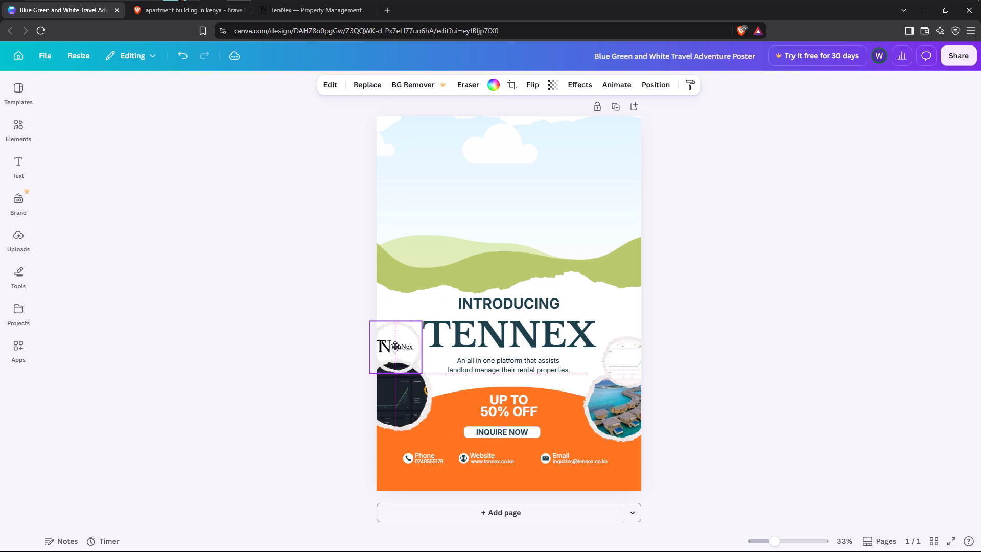
Place the TenNex logo image 224147 from the Downloads folder over the sky-and-hills picture at the poster's top.
left_click(211, 0)
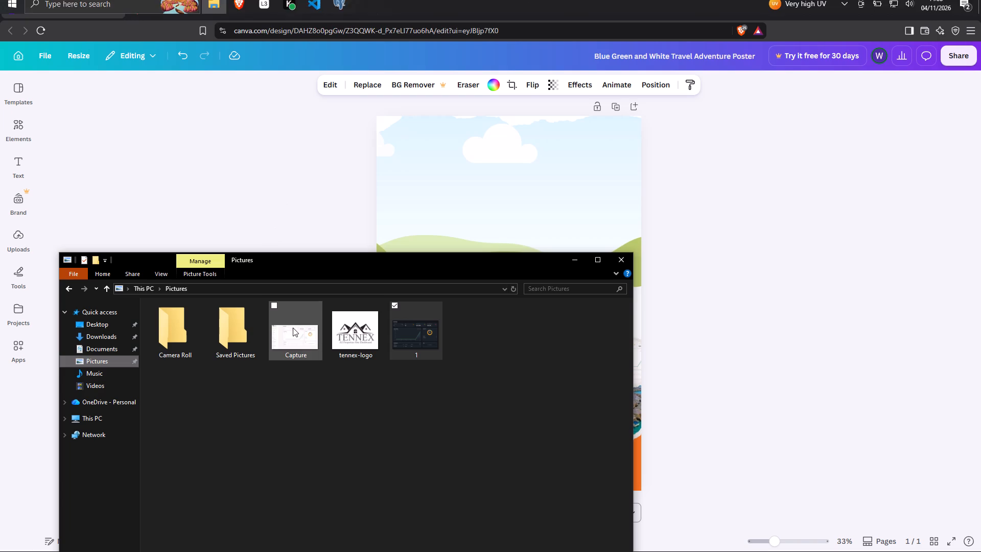
left_click(112, 331)
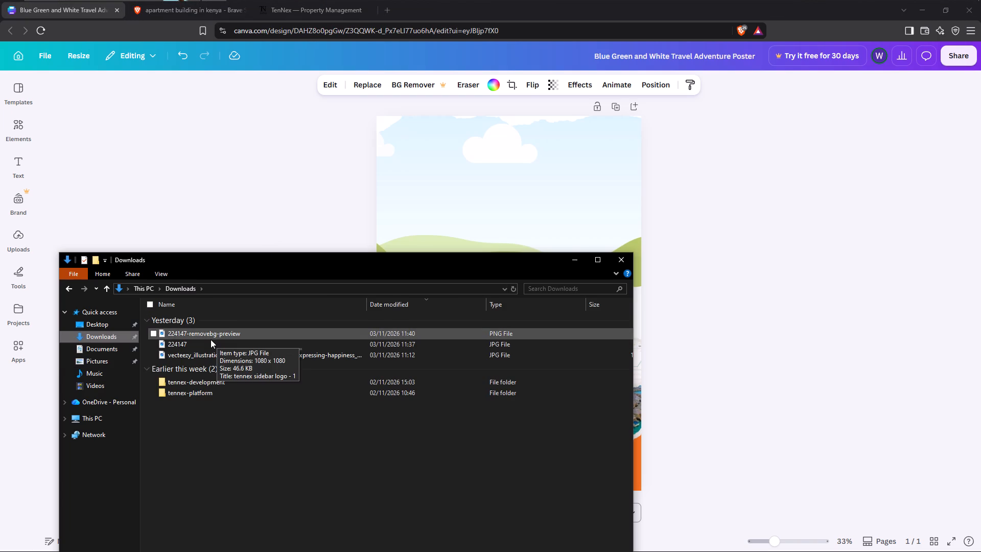
left_click_drag(211, 341, 282, 347)
left_click_drag(274, 348, 254, 342)
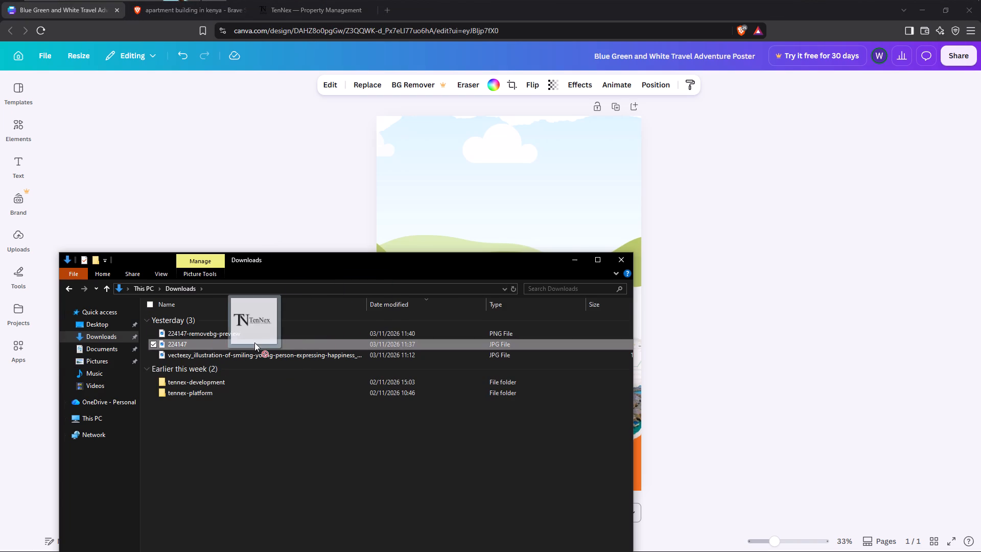
left_click_drag(254, 342, 474, 186)
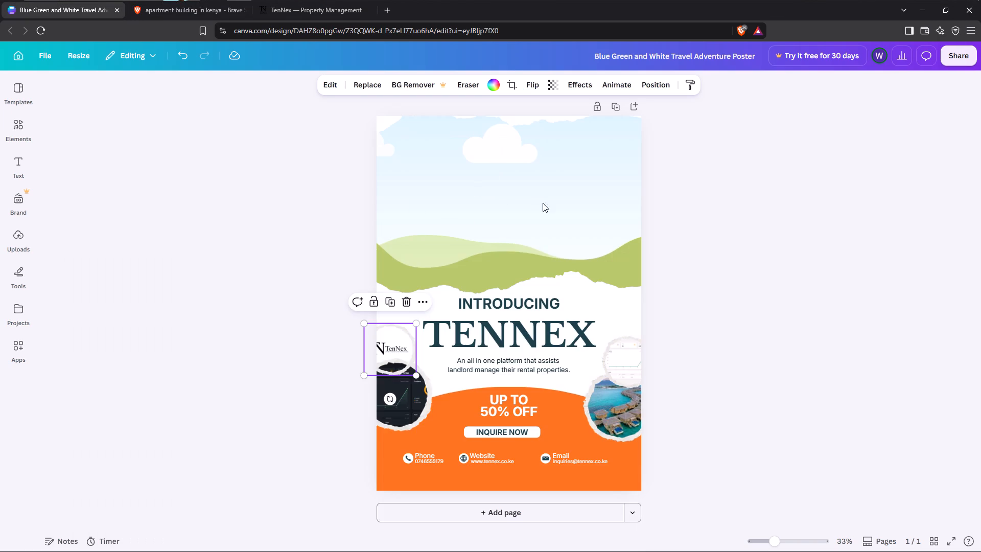
left_click_drag(486, 248, 456, 174)
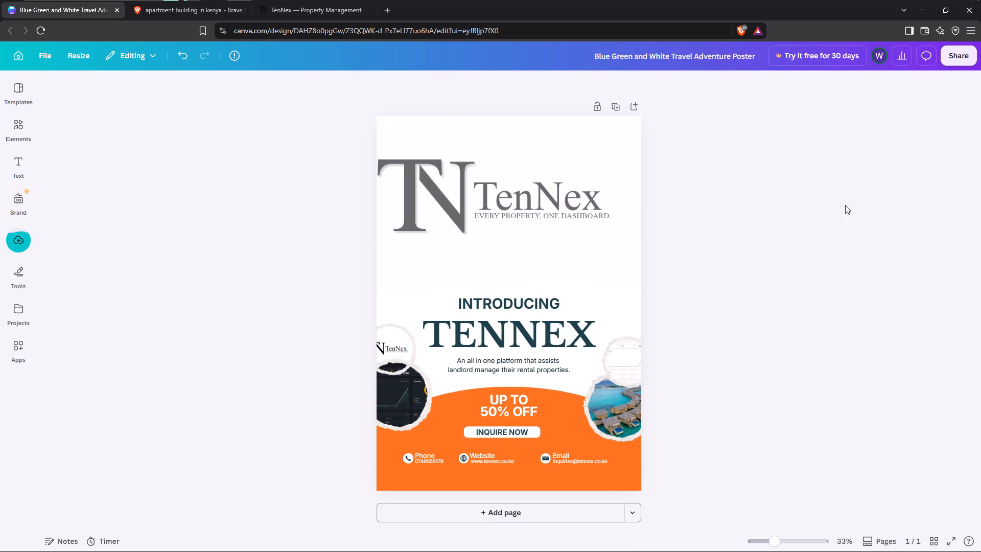
Make the large TenNex logo image at the poster's top fully opaque.
left_click(507, 203)
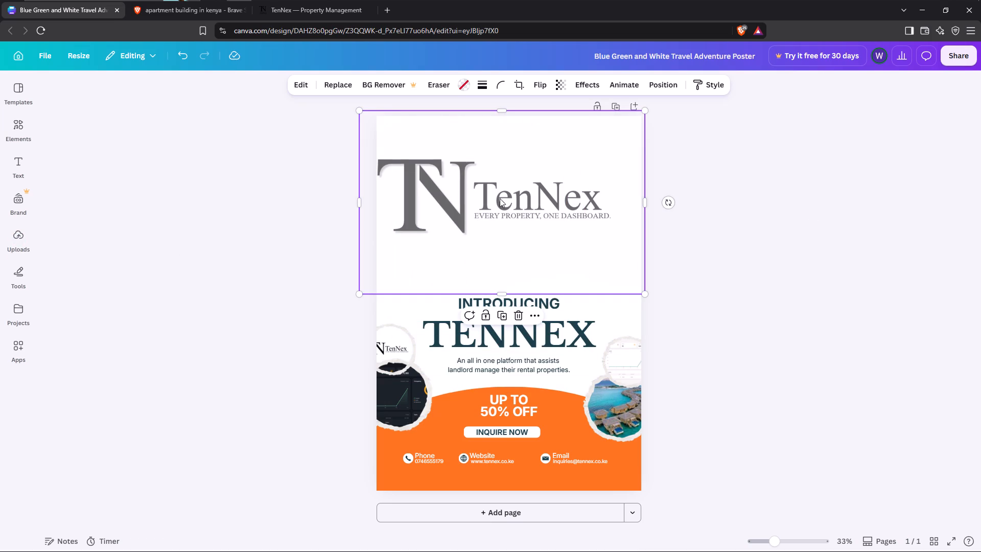
left_click(562, 85)
left_click_drag(555, 126, 623, 123)
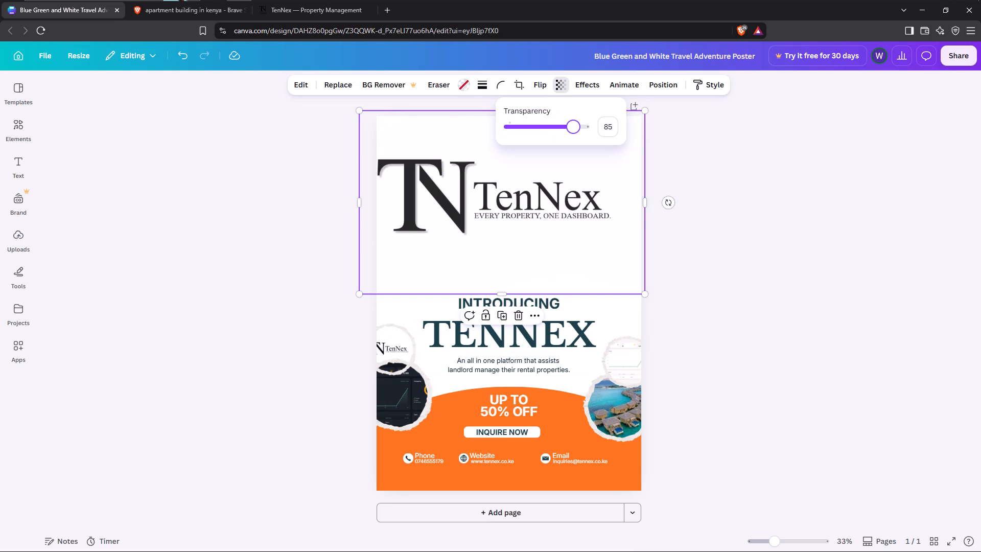
left_click_drag(623, 123, 633, 123)
left_click(860, 202)
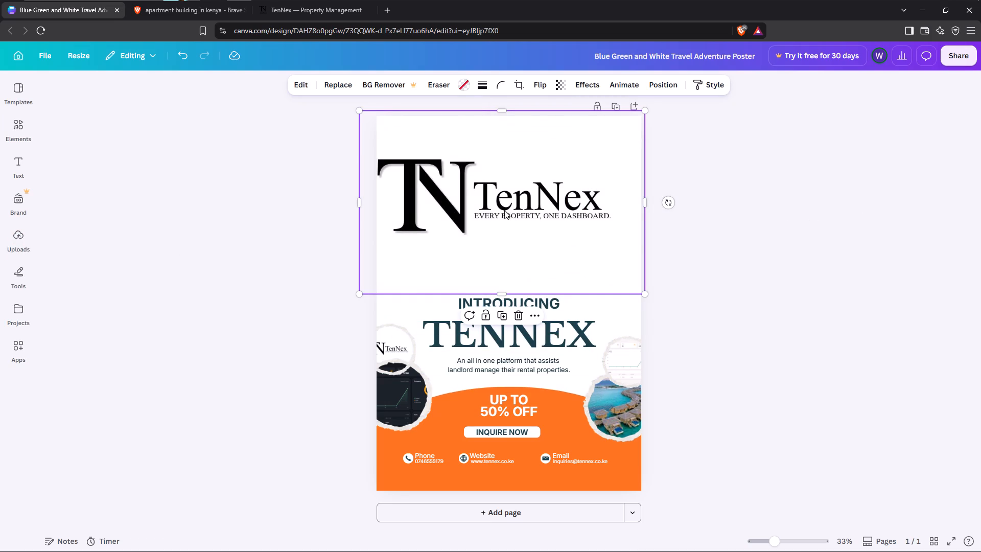
Shift the large TenNex logo slightly right and up, centring it across the poster's width.
left_click_drag(504, 210, 512, 204)
left_click(849, 272)
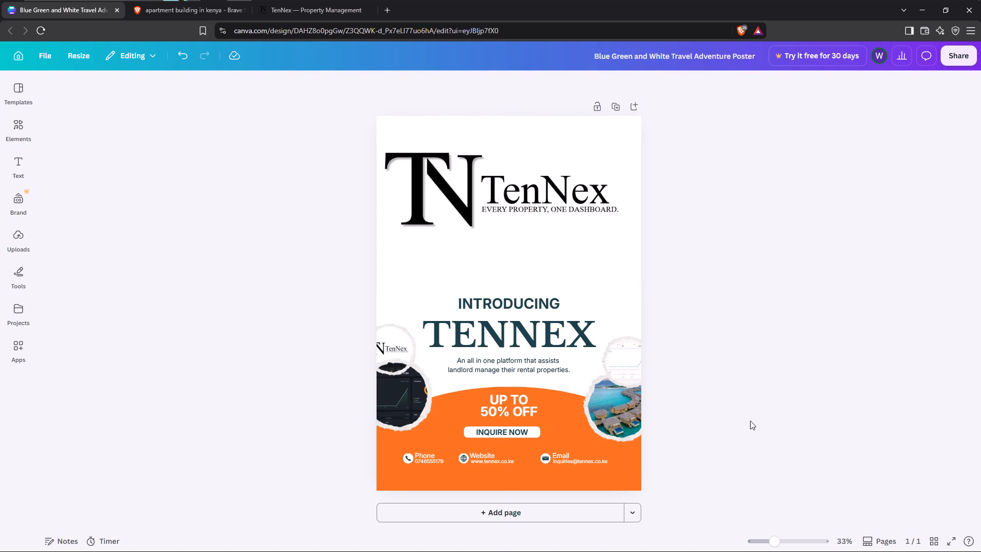
Delete the light dashboard screenshot from the small round frame above the resort photo, keeping the empty frame.
left_click(622, 365)
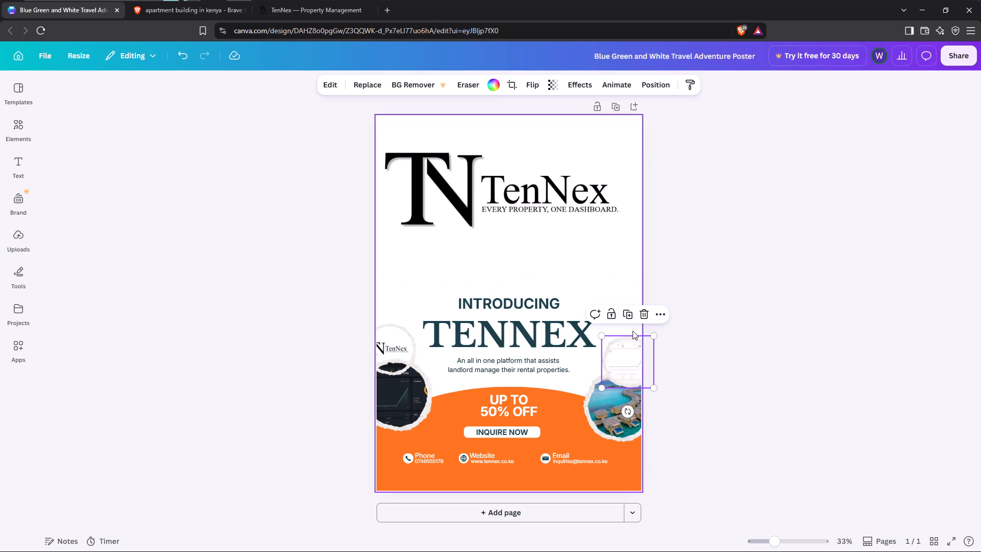
left_click(643, 318)
left_click(642, 333)
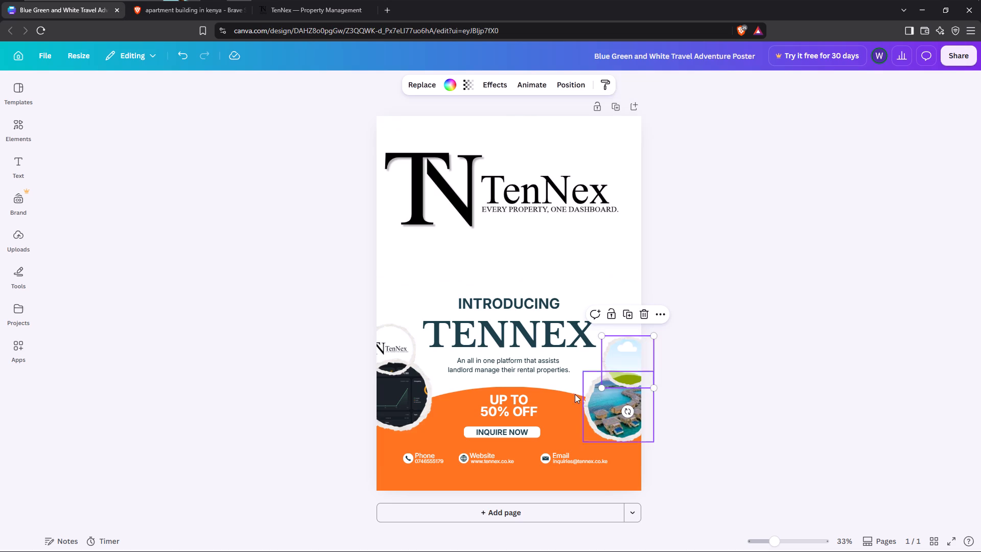
In the locally running TenNex app, switch the theme to light mode and open the Invoices page.
left_click(318, 17)
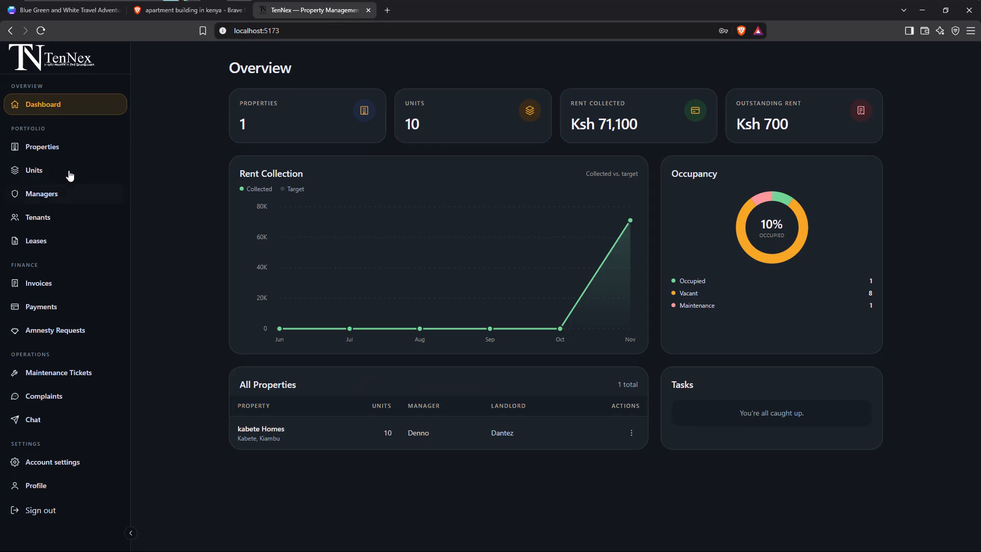
left_click(57, 147)
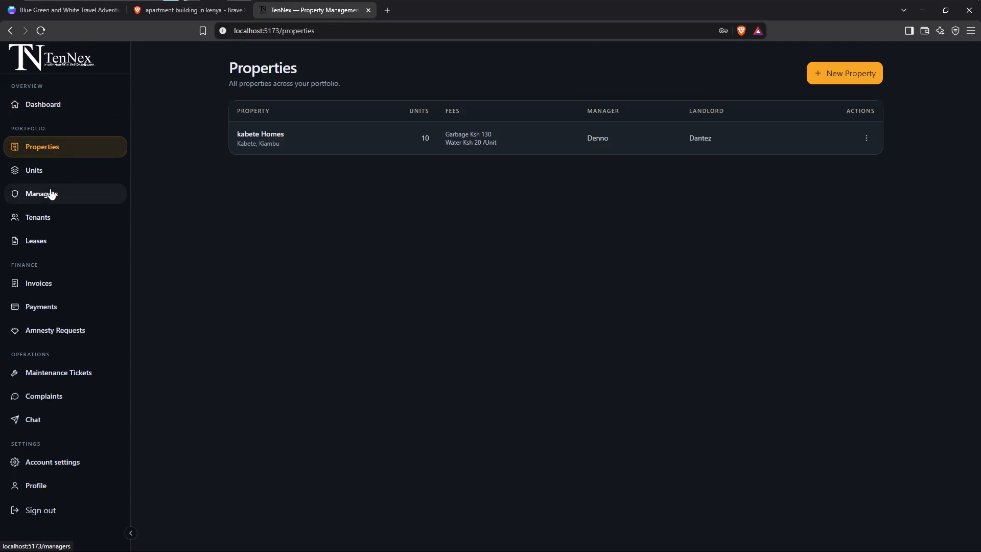
left_click(50, 189)
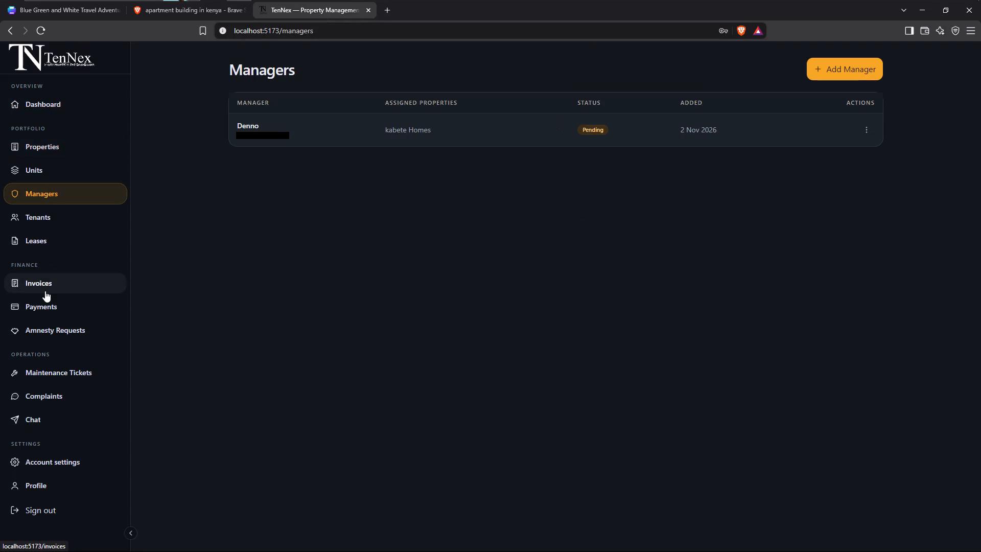
left_click(45, 291)
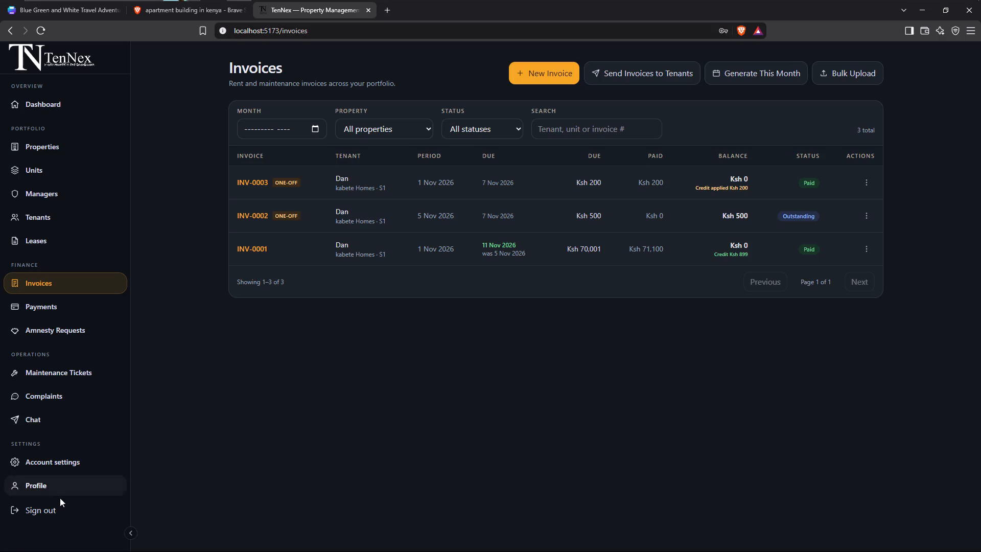
left_click(55, 468)
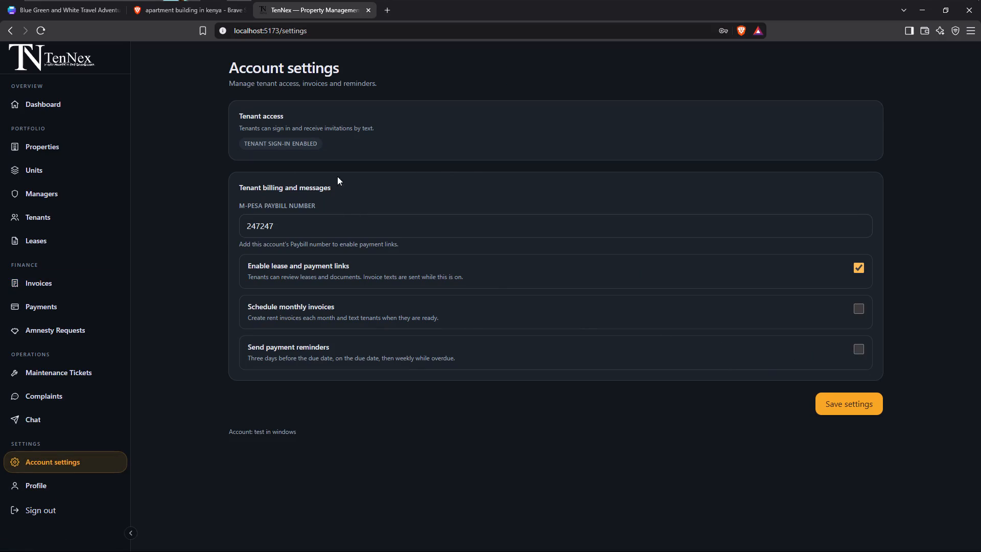
left_click(44, 489)
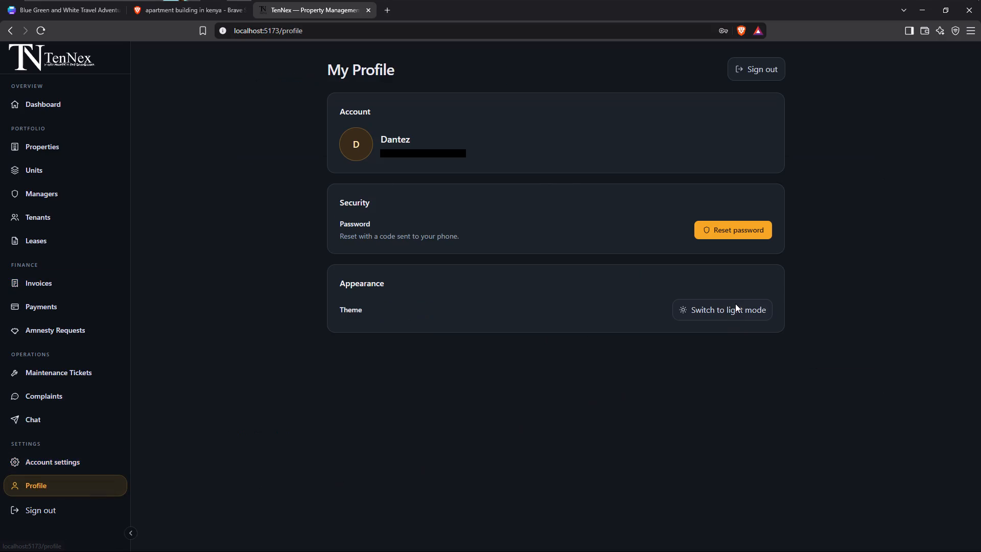
left_click(727, 312)
left_click(52, 283)
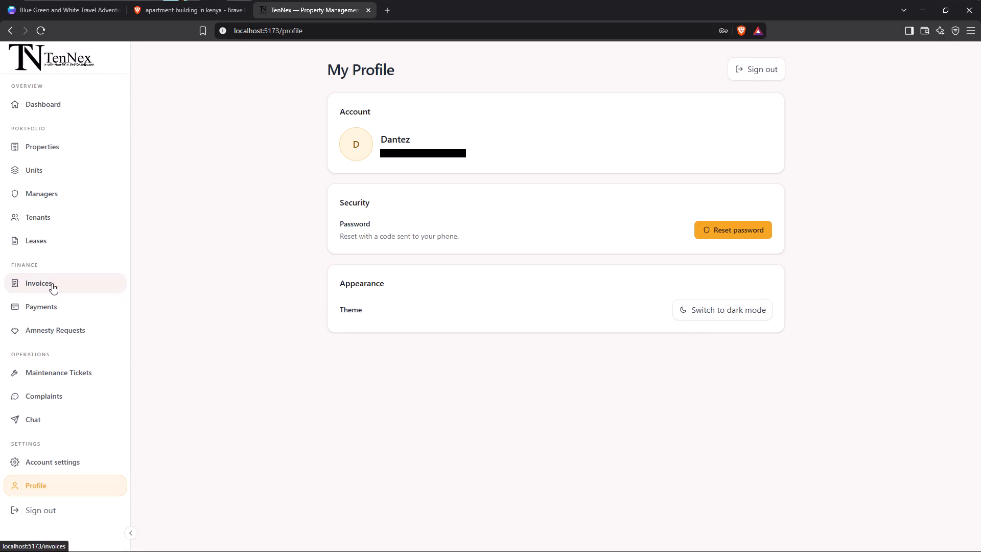
Capture the Invoices page content, from its heading to below the invoice table, with the Snipping Tool.
left_click(8, 3)
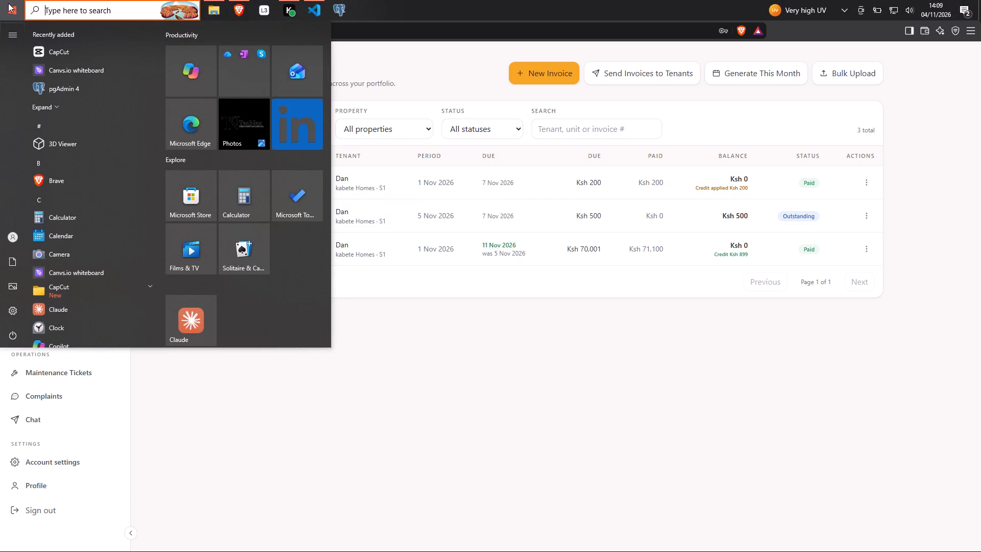
type("sn")
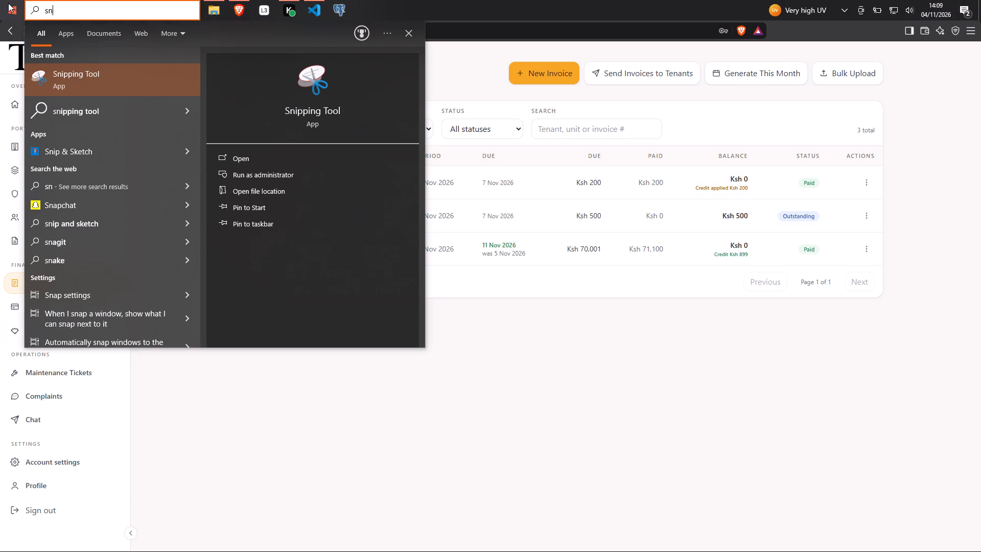
left_click(256, 160)
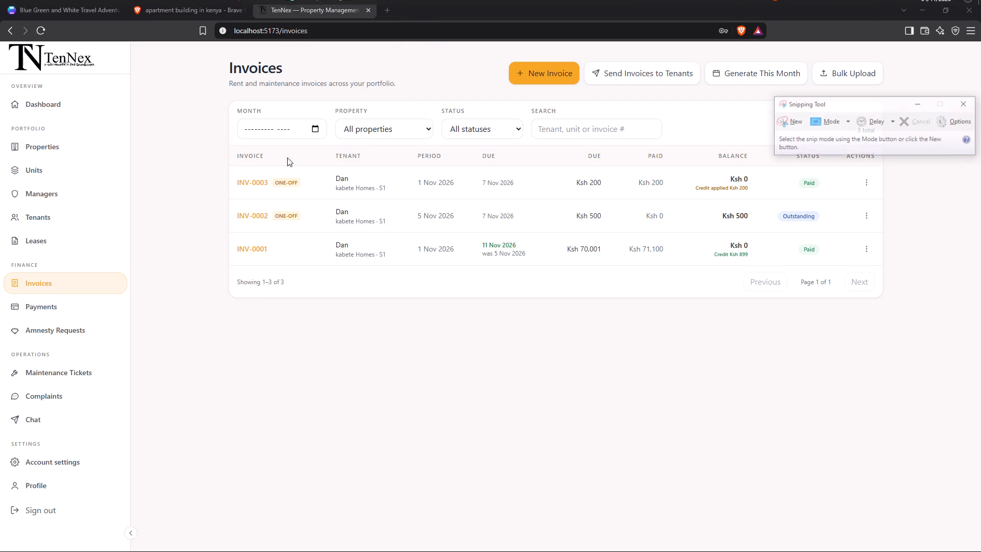
left_click(778, 124)
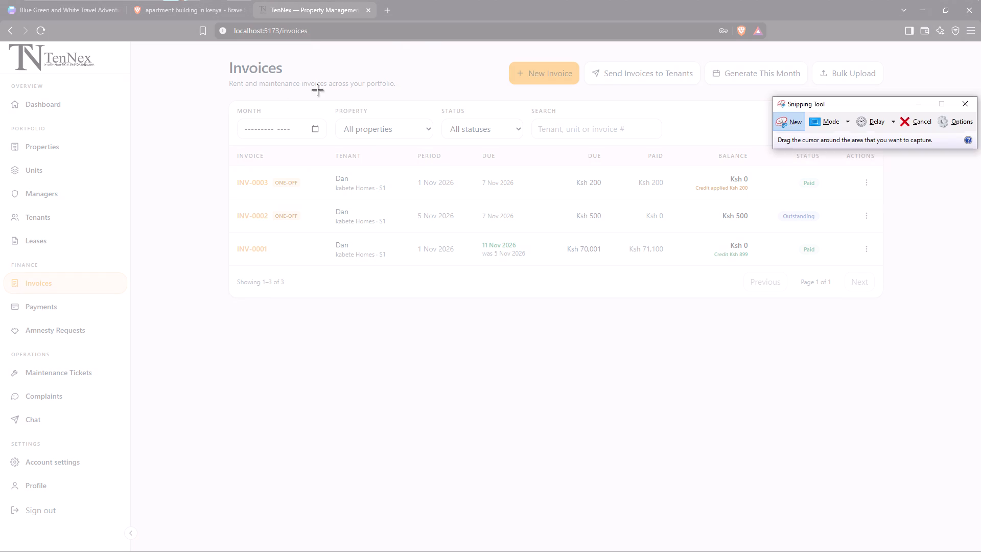
left_click_drag(218, 53, 878, 335)
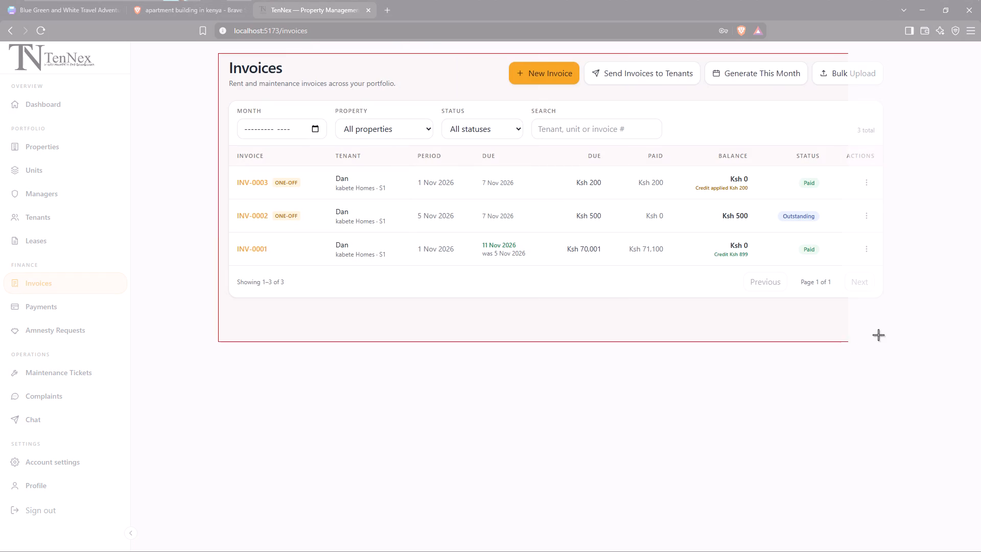
left_click_drag(878, 335, 897, 309)
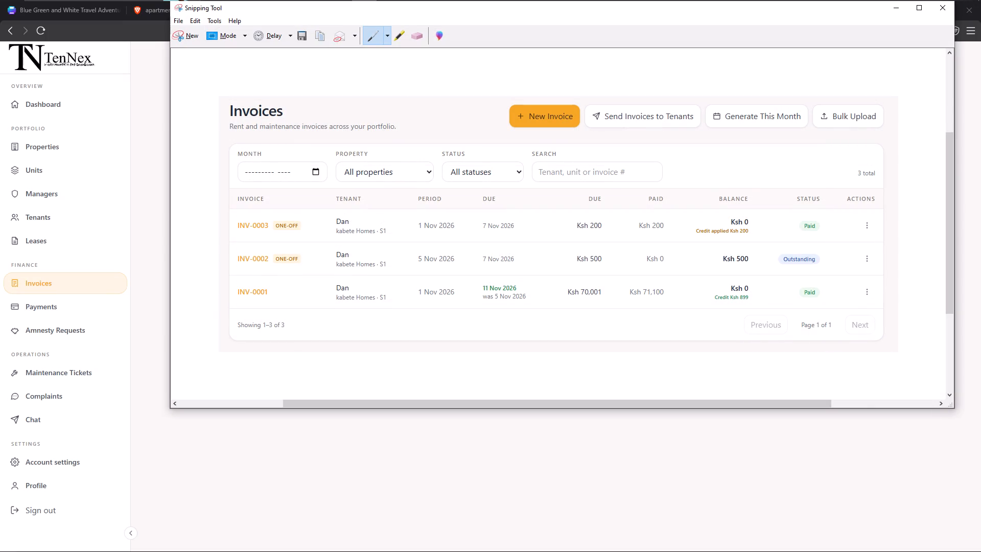
Save the Invoices capture as JPEG file 2 in the Pictures folder and close the Snipping Tool.
left_click(300, 39)
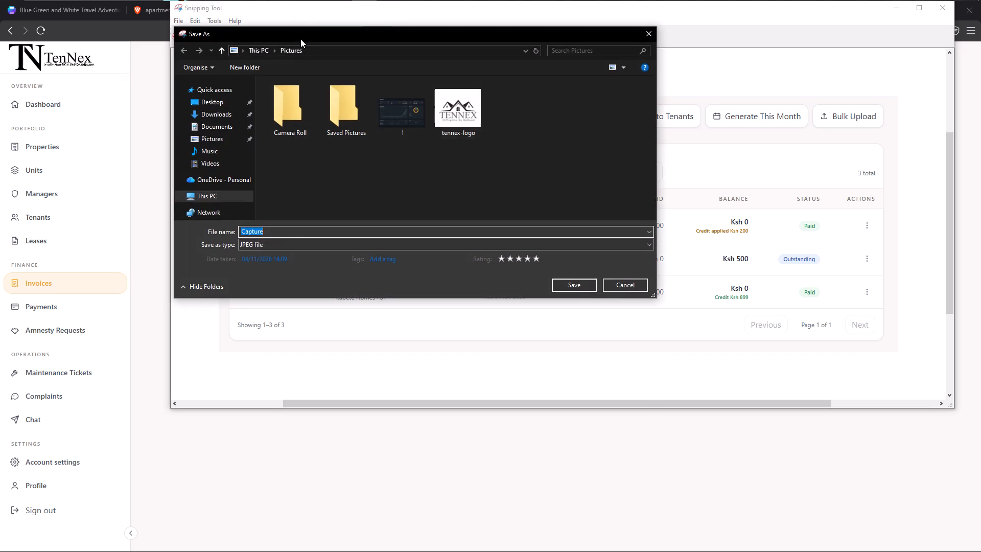
key("2")
left_click(570, 283)
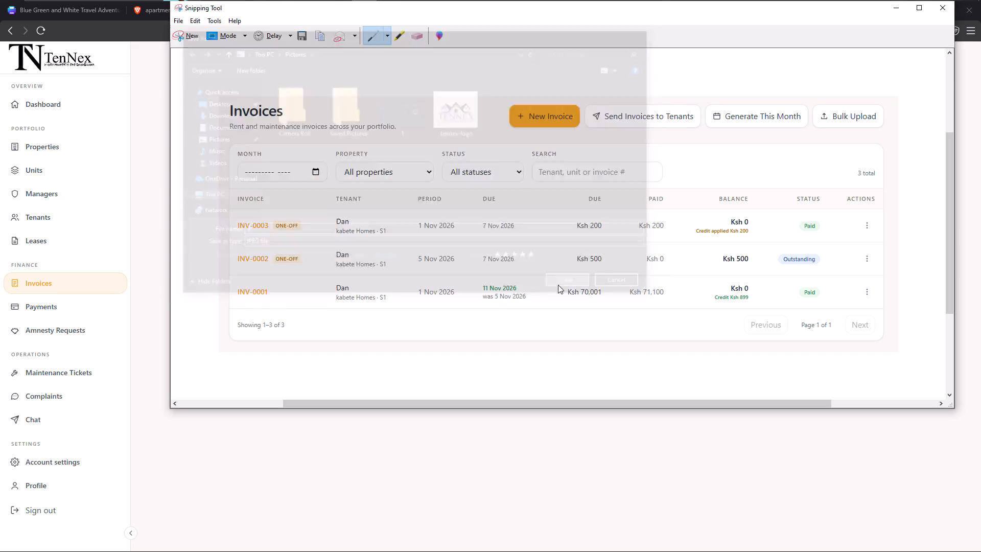
left_click(944, 16)
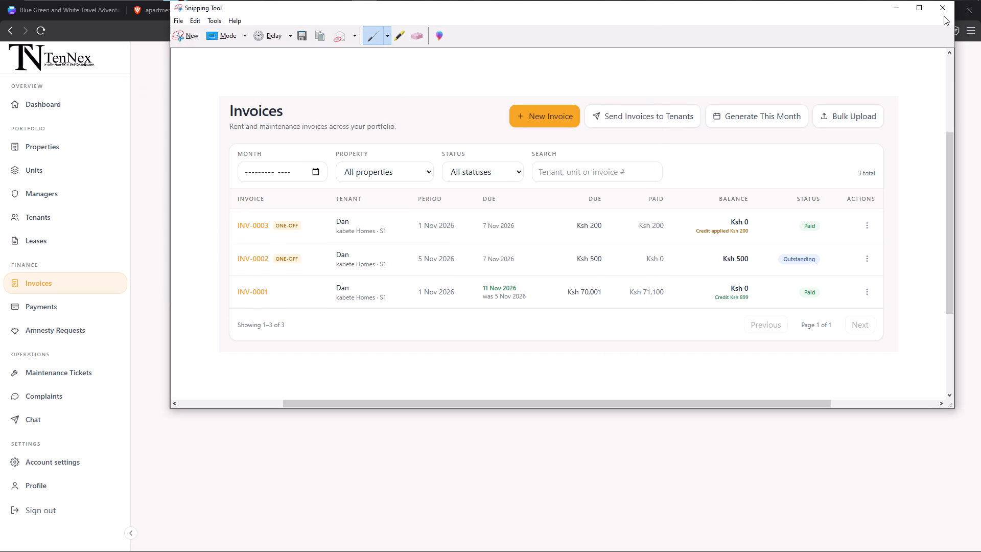
left_click(942, 11)
Back in the Canva poster, try to drop picture 2 from the Pictures folder into the empty small round frame.
left_click(60, 18)
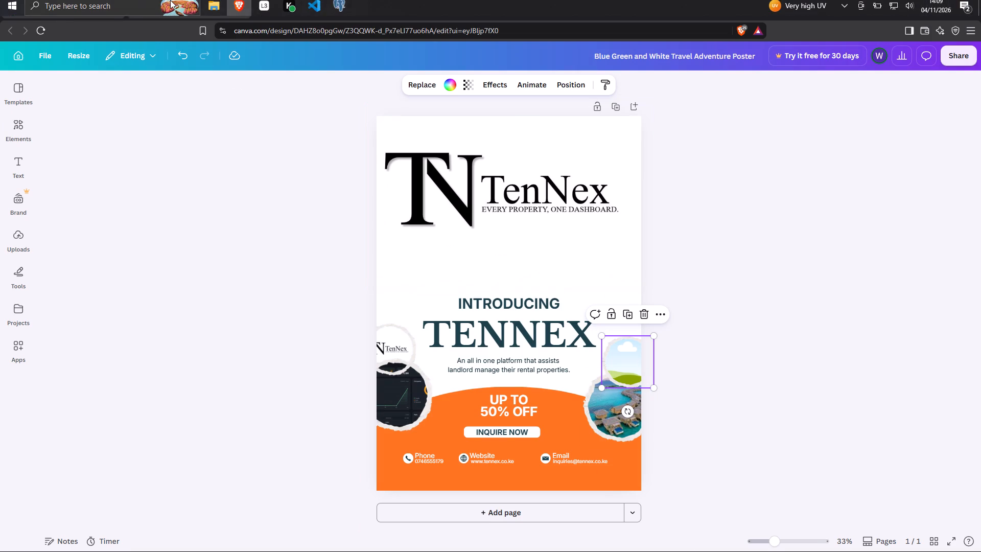
left_click(206, 10)
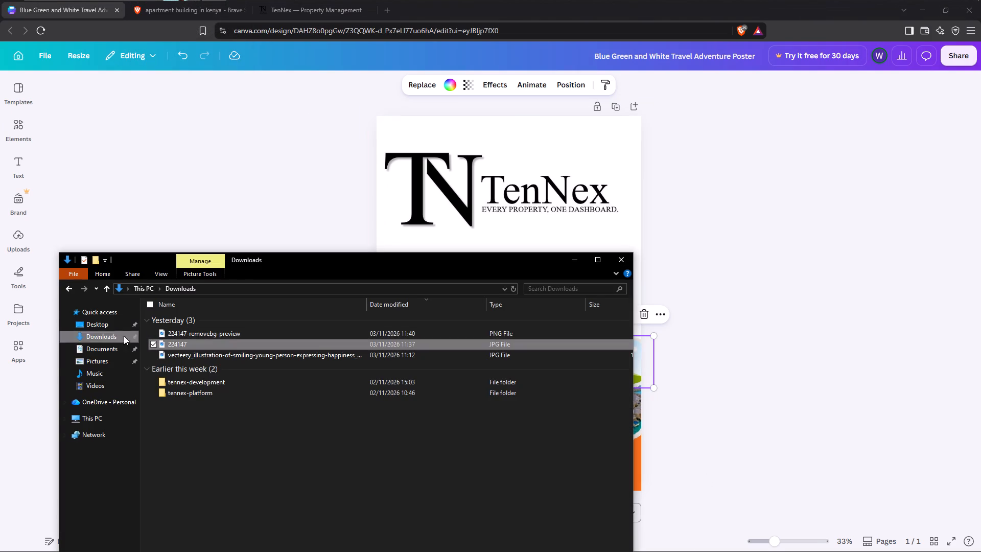
left_click(97, 359)
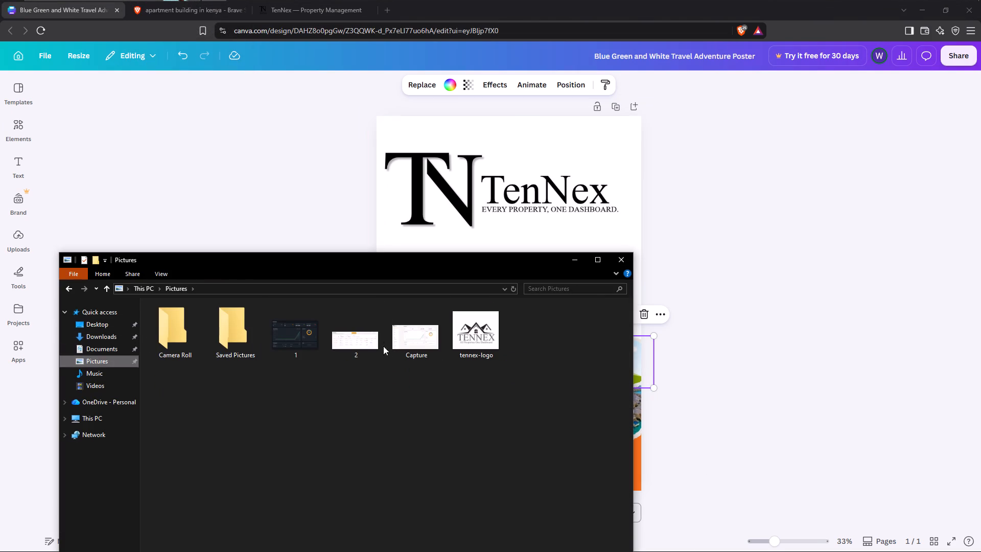
left_click_drag(360, 339, 647, 378)
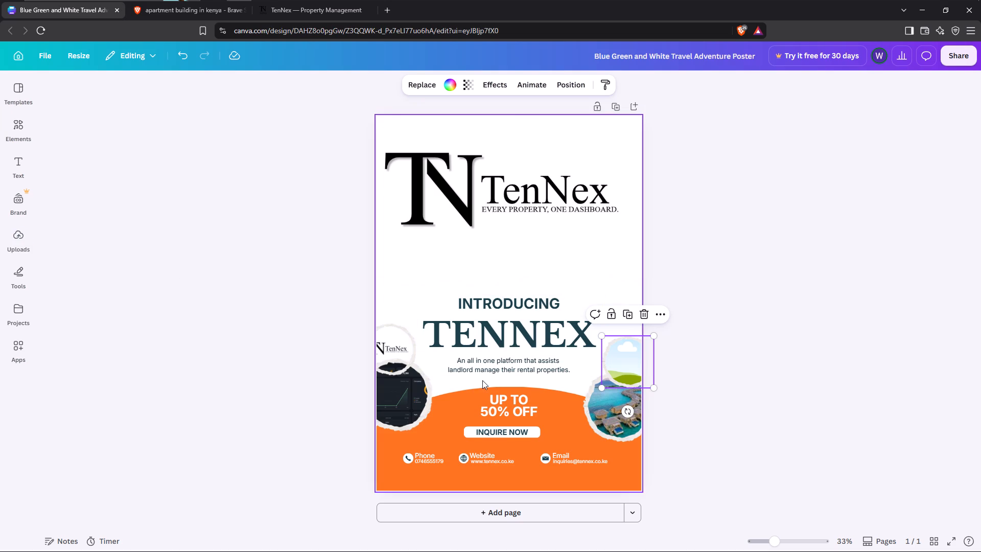
Shift the empty small round frame slightly left, keeping it above the resort photo.
left_click_drag(629, 355, 602, 316)
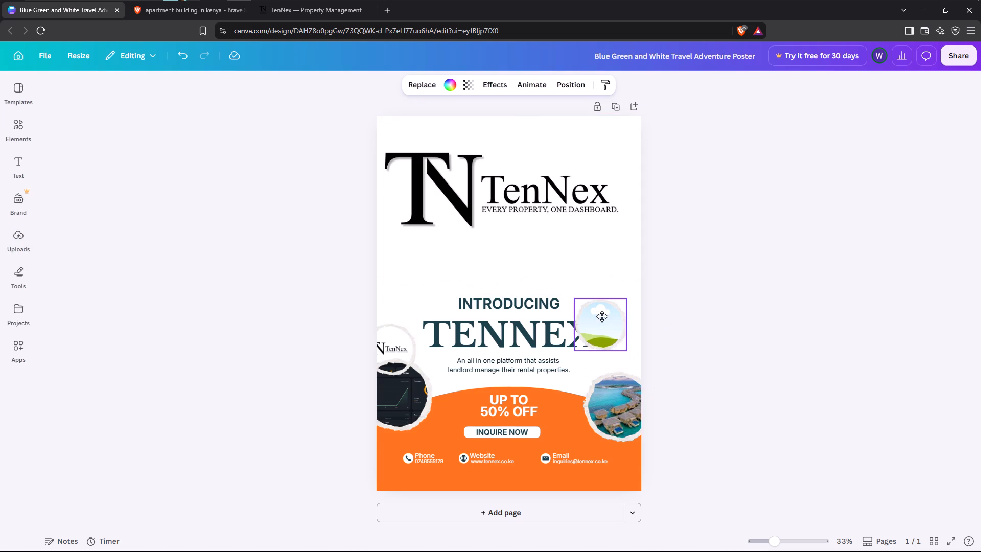
left_click_drag(602, 316, 625, 354)
Place the uploaded Invoices page capture into the empty small round frame above the resort photo.
left_click(484, 278)
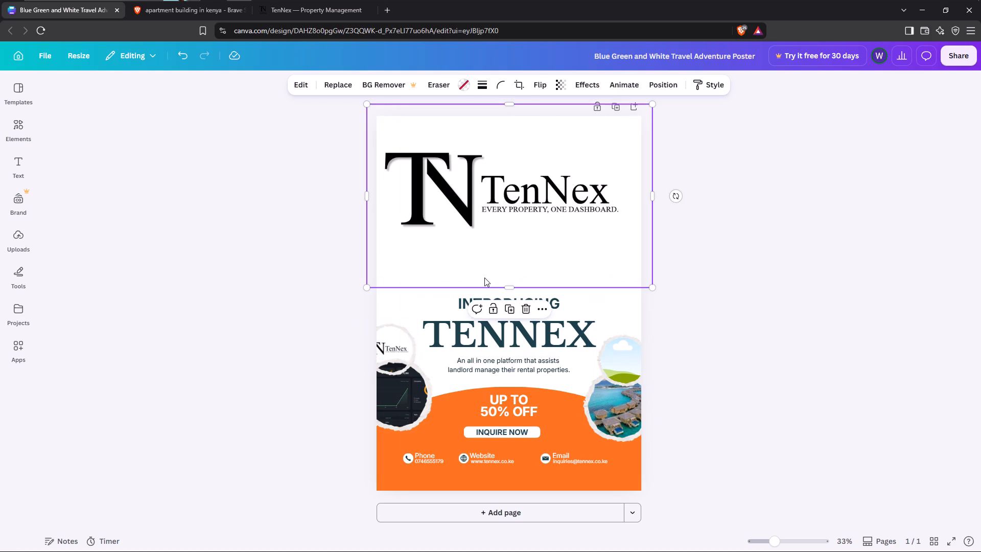
left_click(30, 241)
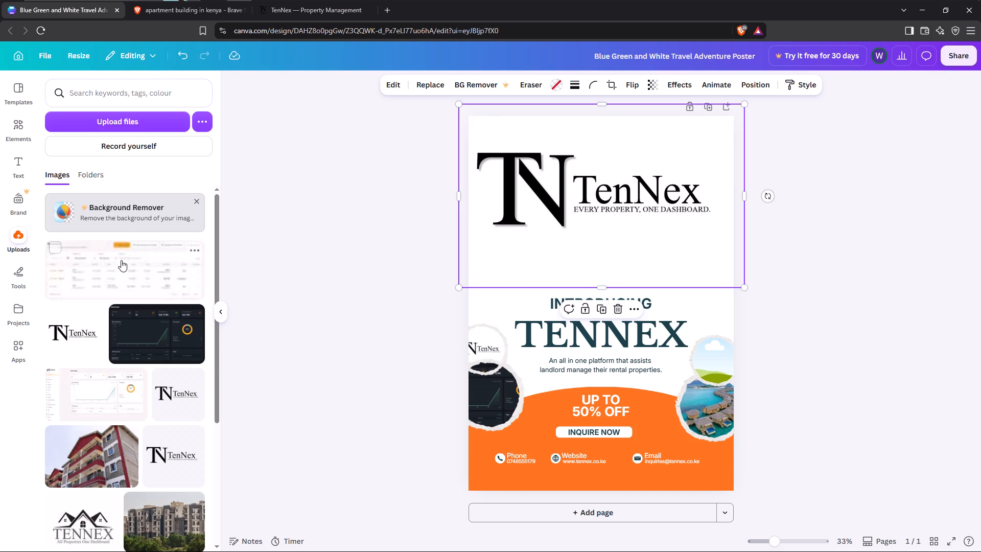
left_click(106, 274)
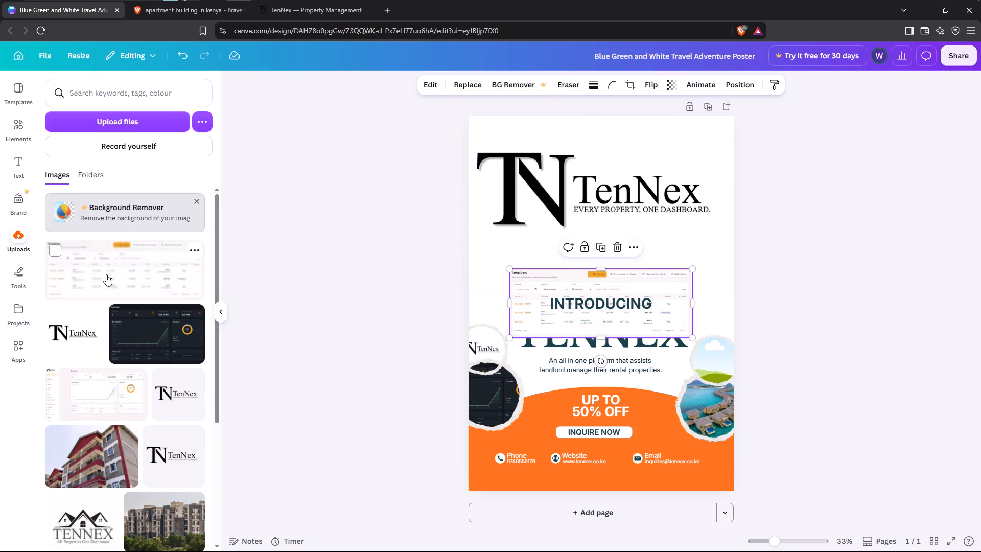
left_click_drag(555, 287, 640, 352)
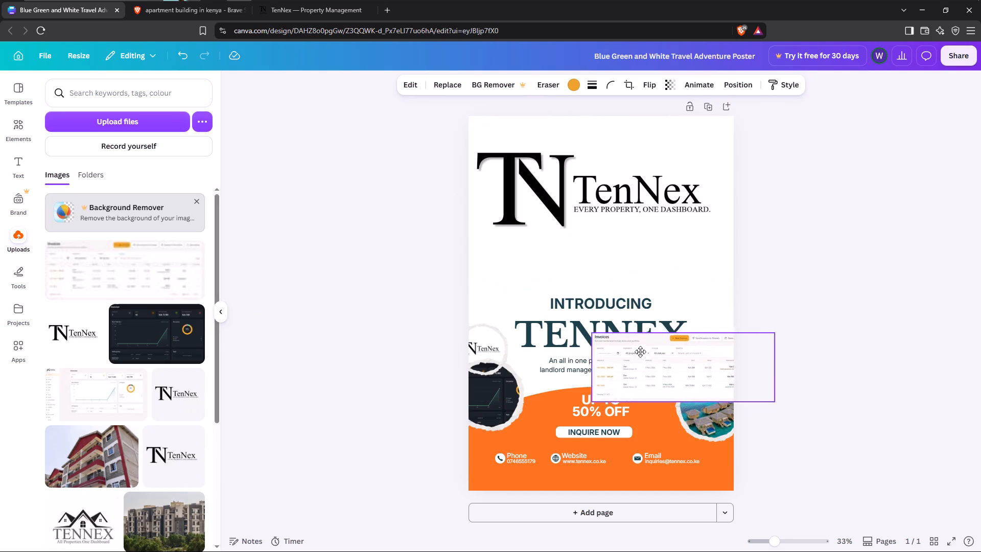
left_click_drag(640, 352, 714, 354)
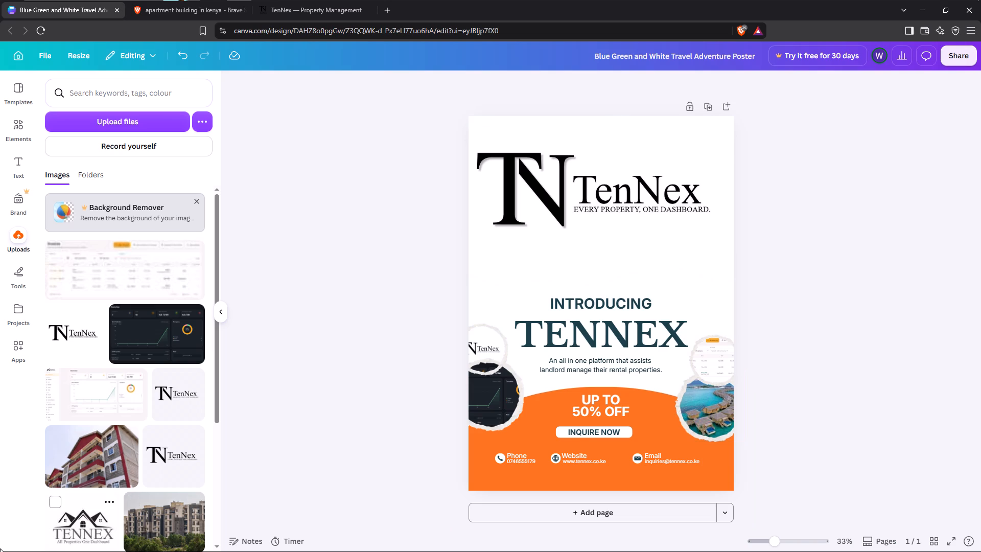
Replace the large logo in the poster's torn-edge header frame with the uploaded red-roofed apartment building photo.
left_click_drag(57, 470, 589, 222)
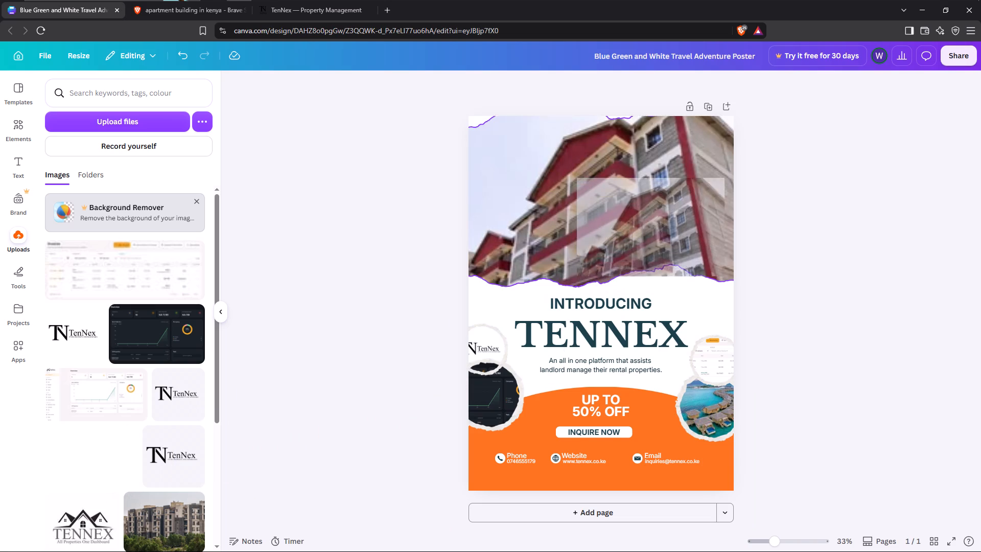
left_click_drag(589, 222, 589, 222)
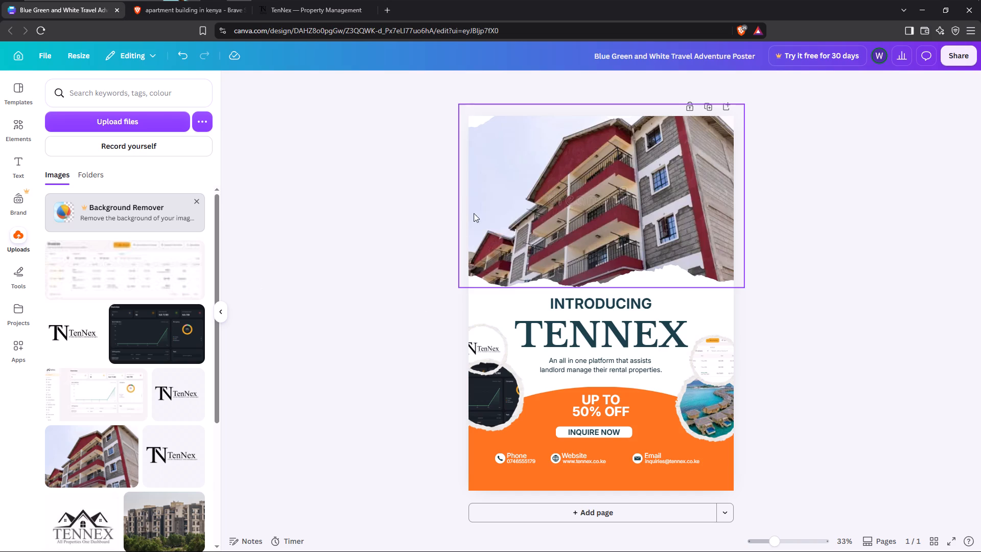
Lock the apartment building photo at the top of the poster.
left_click(481, 355)
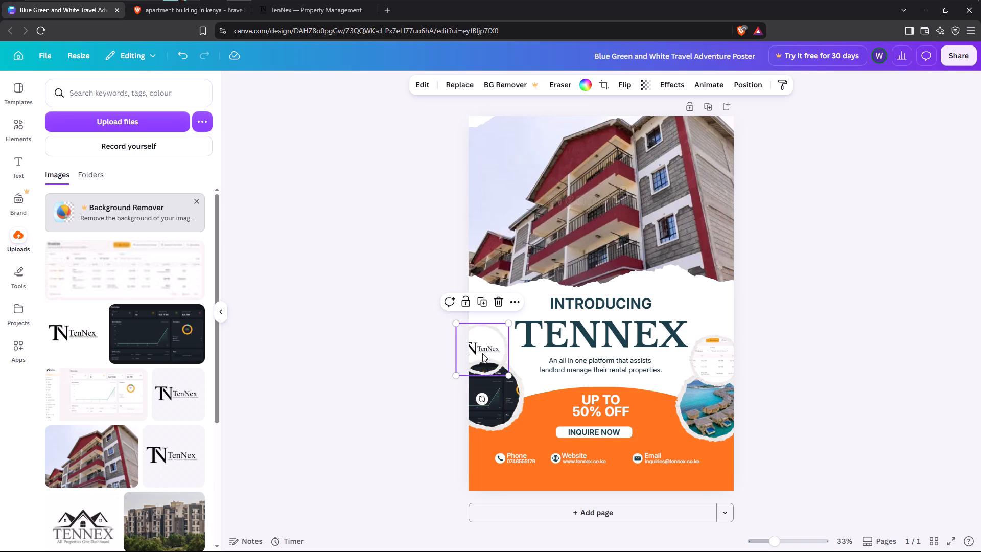
left_click(534, 213)
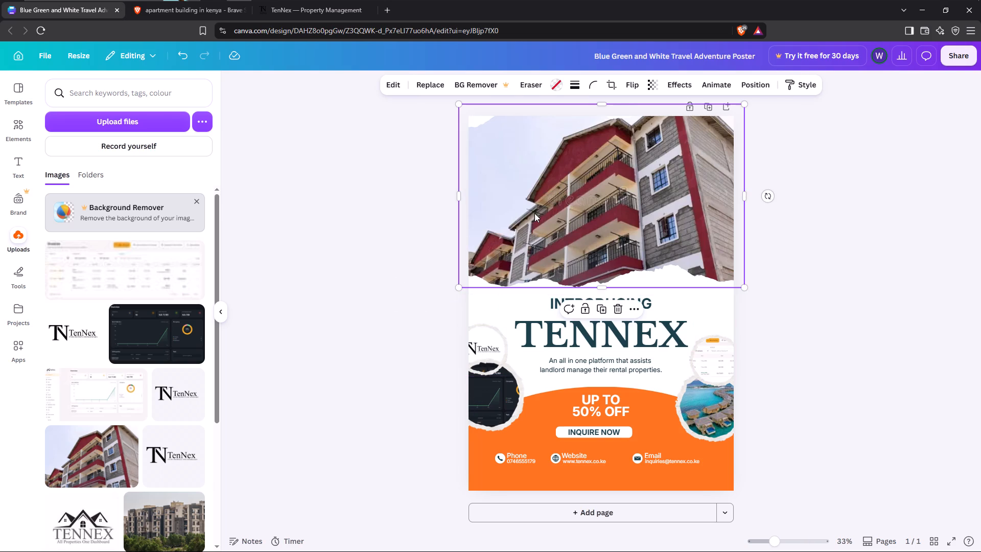
left_click(585, 311)
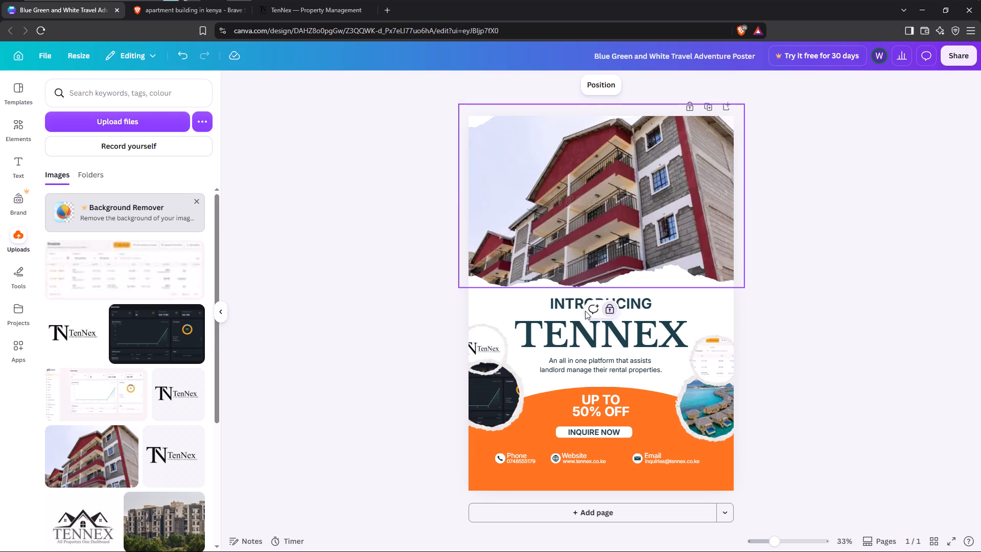
left_click_drag(475, 350, 484, 344)
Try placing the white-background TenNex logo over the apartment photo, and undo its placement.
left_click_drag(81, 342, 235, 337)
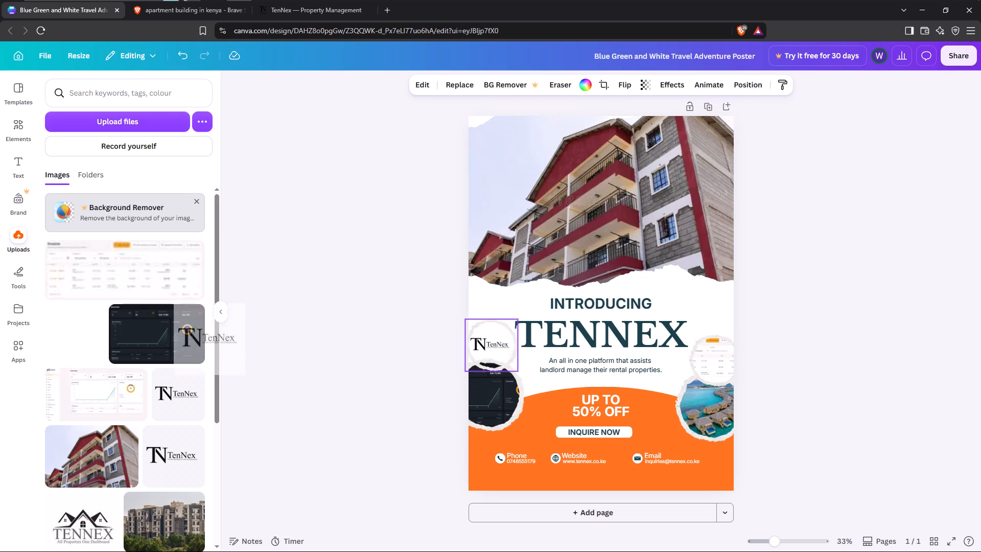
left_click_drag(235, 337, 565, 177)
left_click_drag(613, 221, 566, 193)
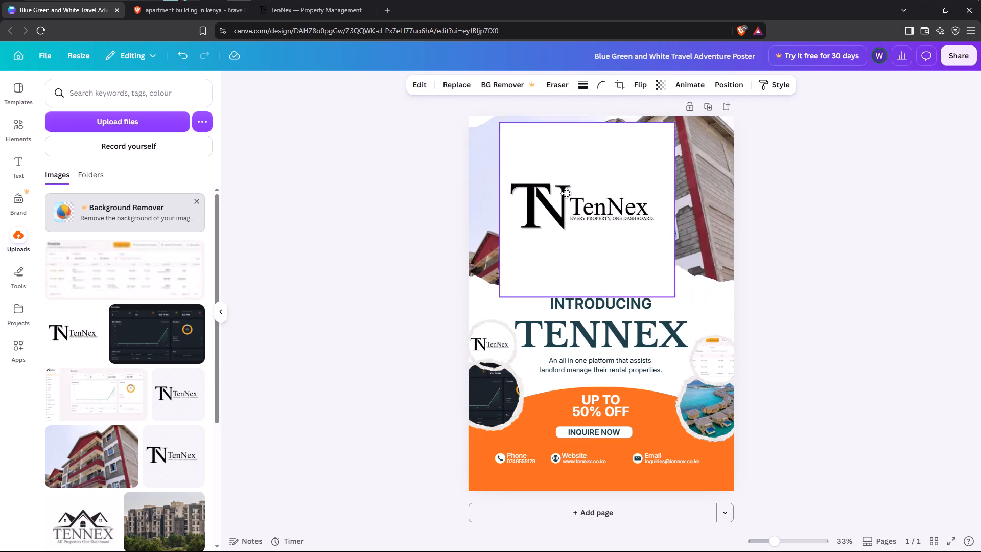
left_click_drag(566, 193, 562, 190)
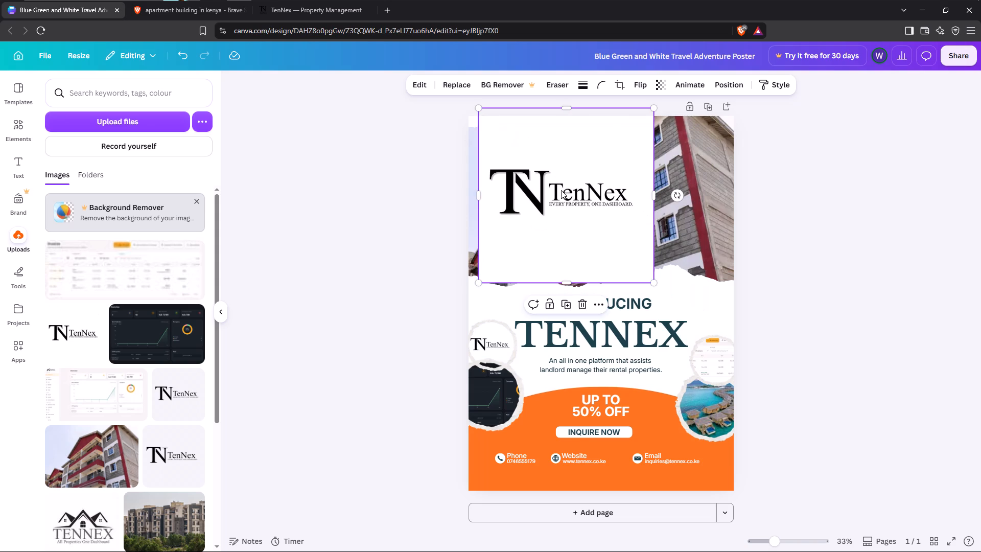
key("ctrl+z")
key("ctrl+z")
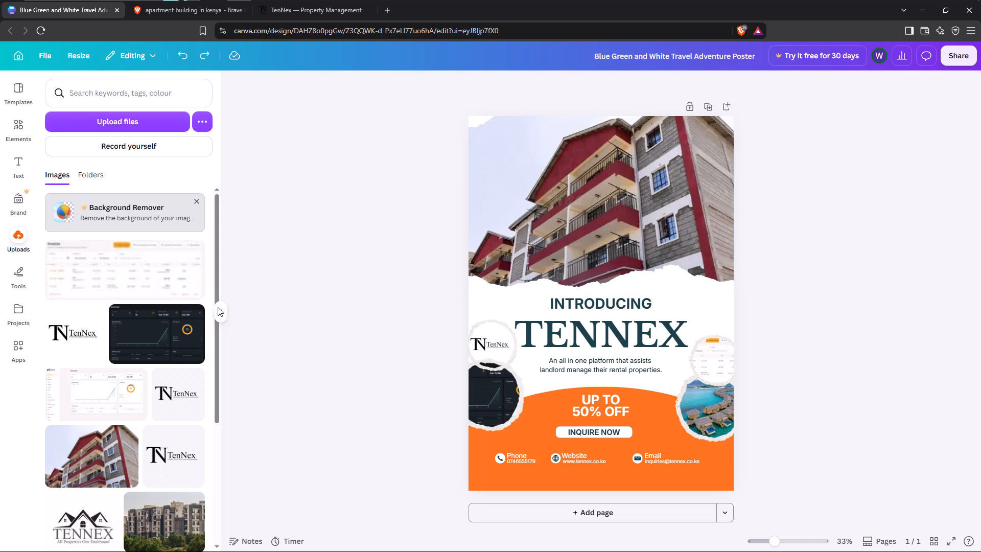
Add the transparent-background TenNex logo, shrink it, and position it in the upper-left corner of the apartment photo.
left_click(174, 398)
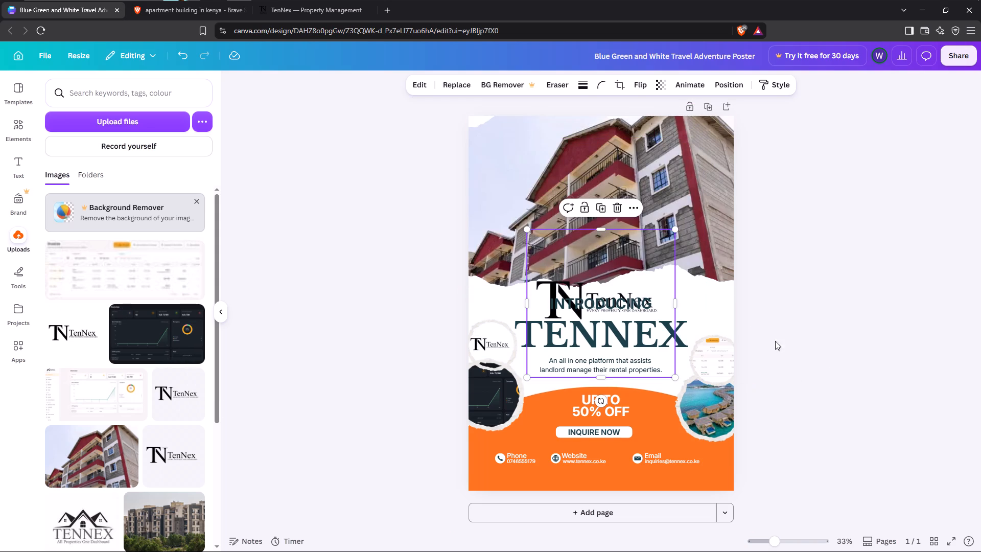
left_click_drag(614, 272, 556, 149)
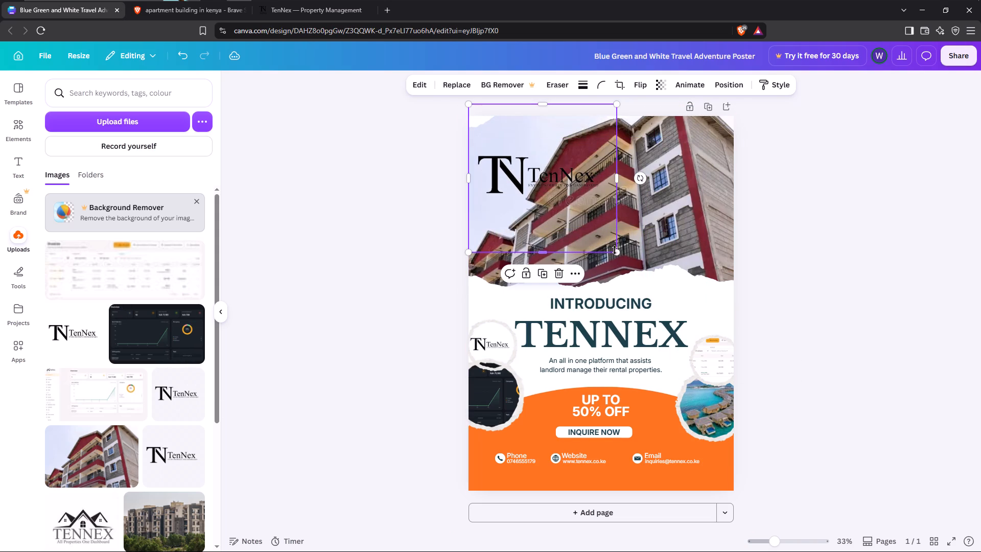
left_click_drag(614, 254, 577, 203)
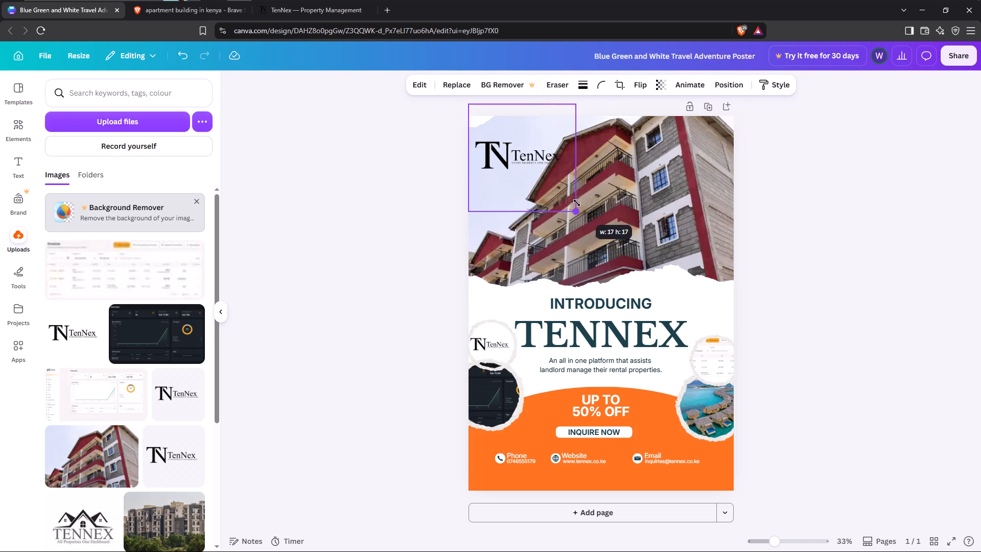
left_click_drag(577, 203, 558, 175)
left_click_drag(507, 155, 509, 159)
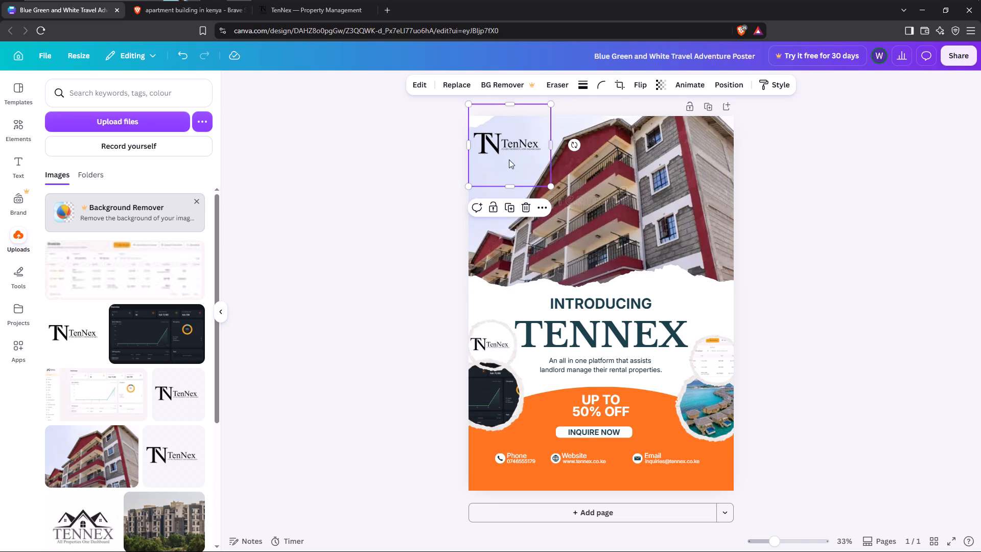
left_click_drag(509, 159, 510, 167)
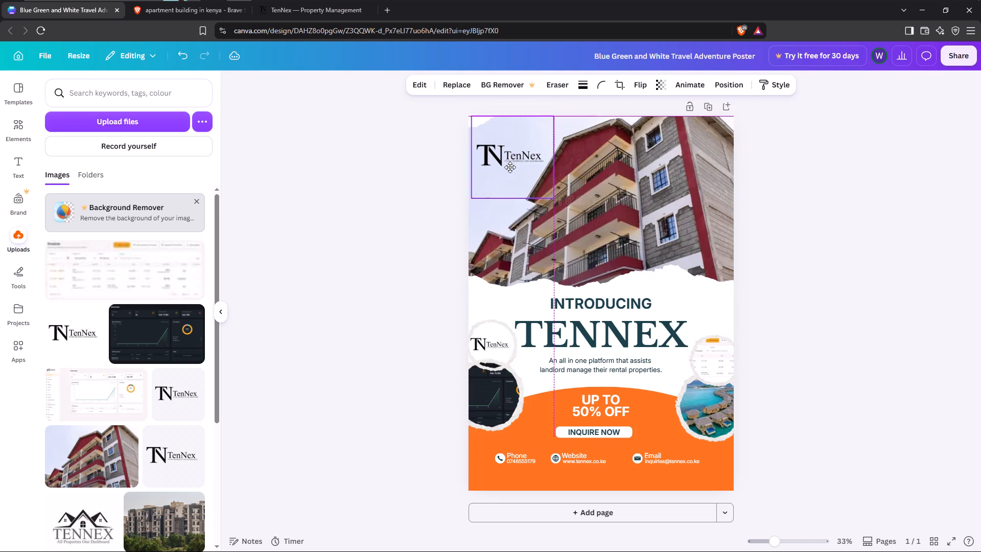
left_click_drag(510, 167, 507, 167)
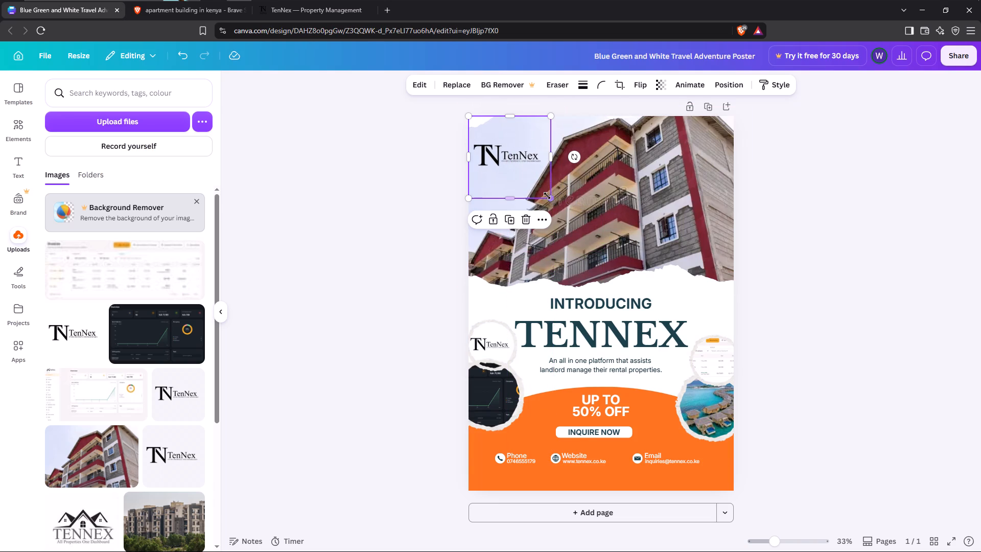
left_click_drag(549, 198, 539, 171)
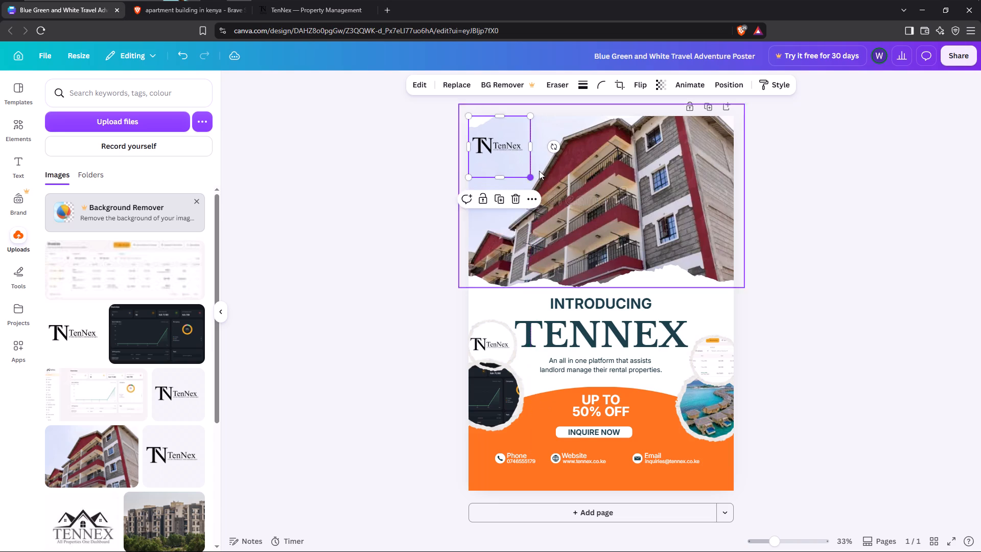
left_click_drag(491, 138, 489, 128)
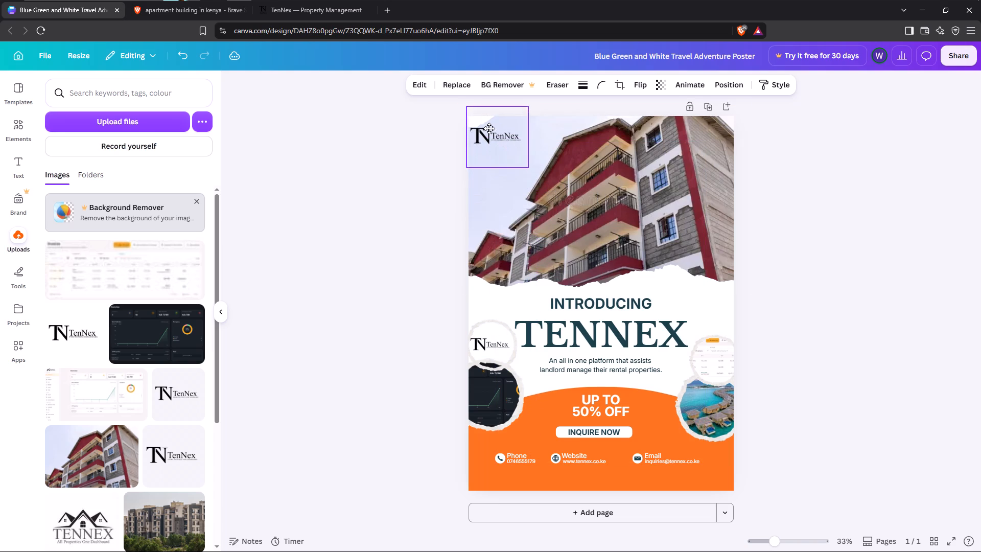
left_click_drag(489, 128, 490, 133)
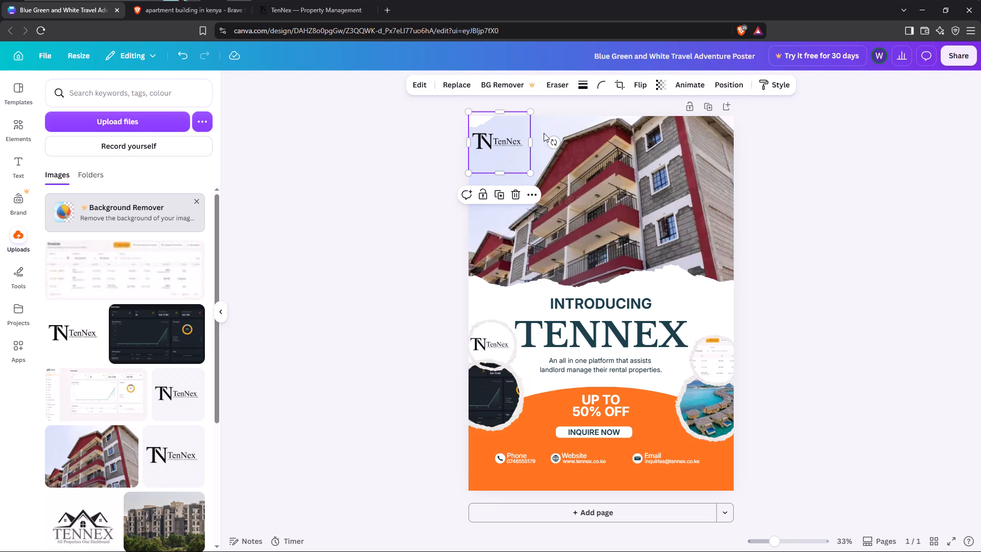
left_click(837, 159)
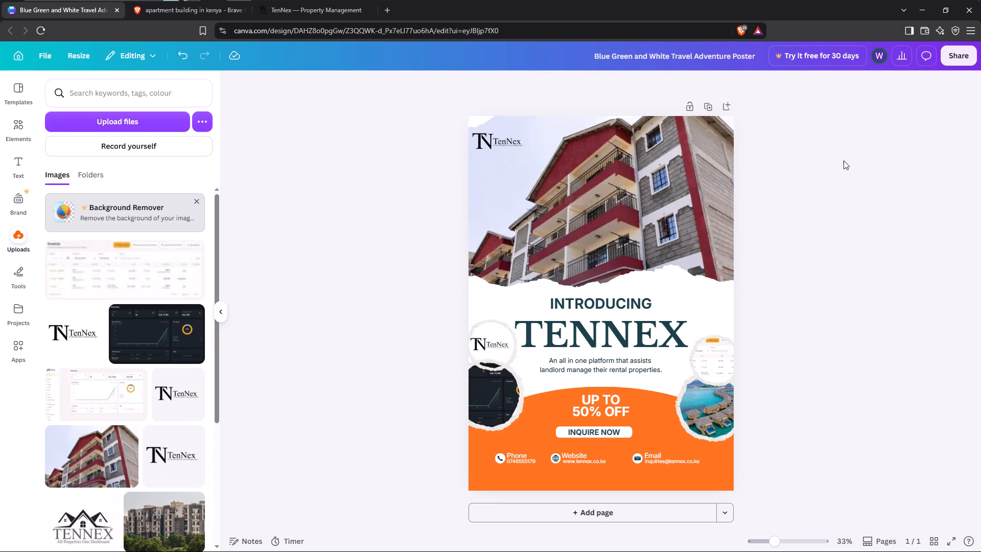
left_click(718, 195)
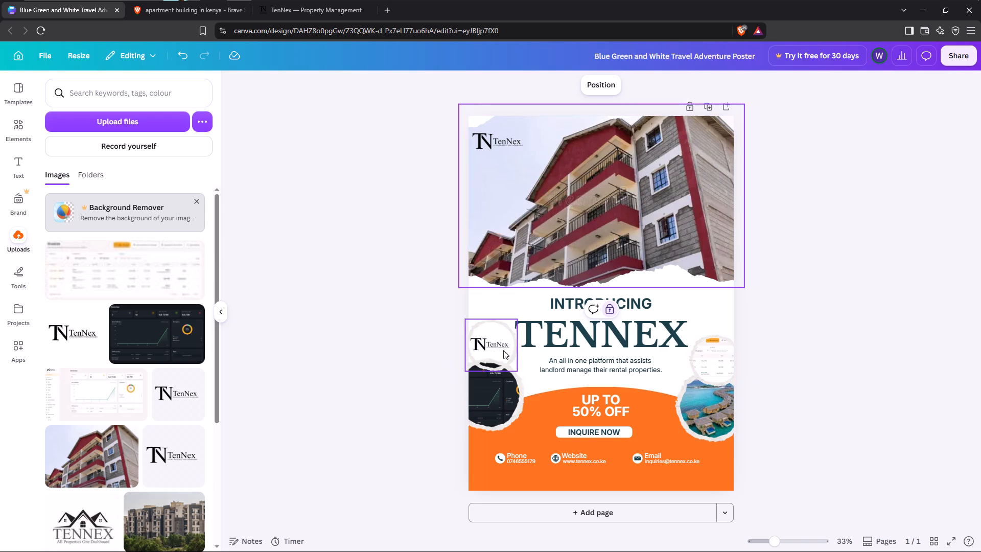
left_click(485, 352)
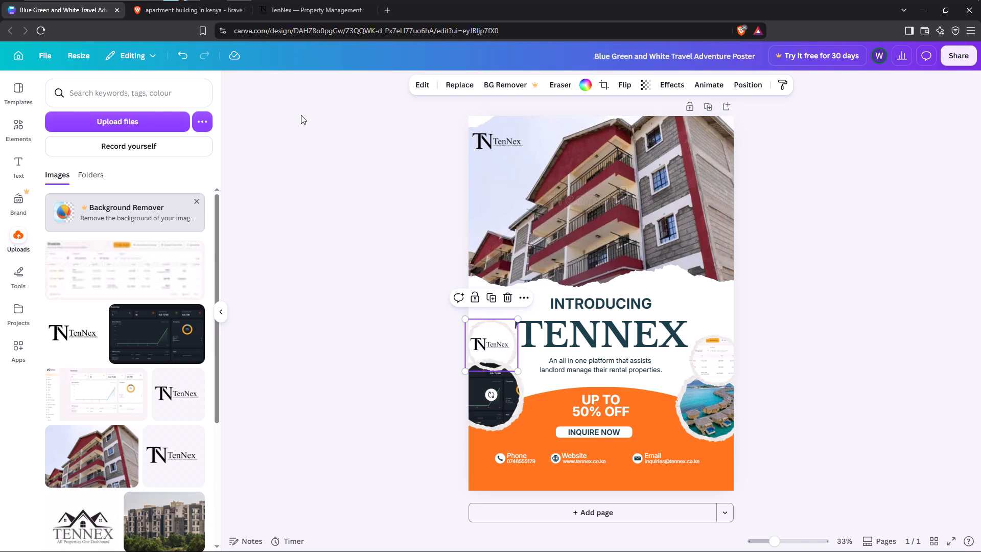
Switch to the locally running TenNex app and open its Units page, passing through Properties.
left_click(177, 16)
left_click(281, 16)
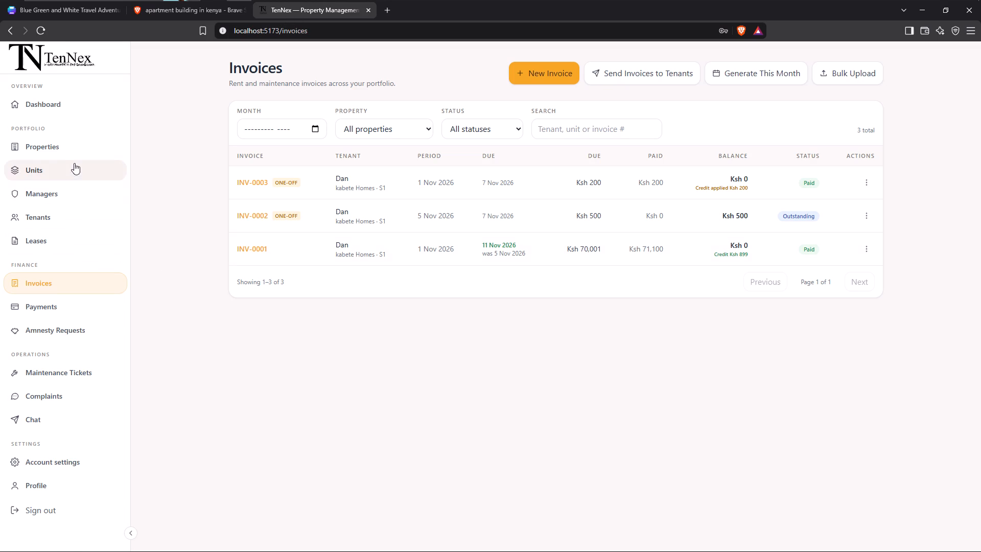
left_click(82, 149)
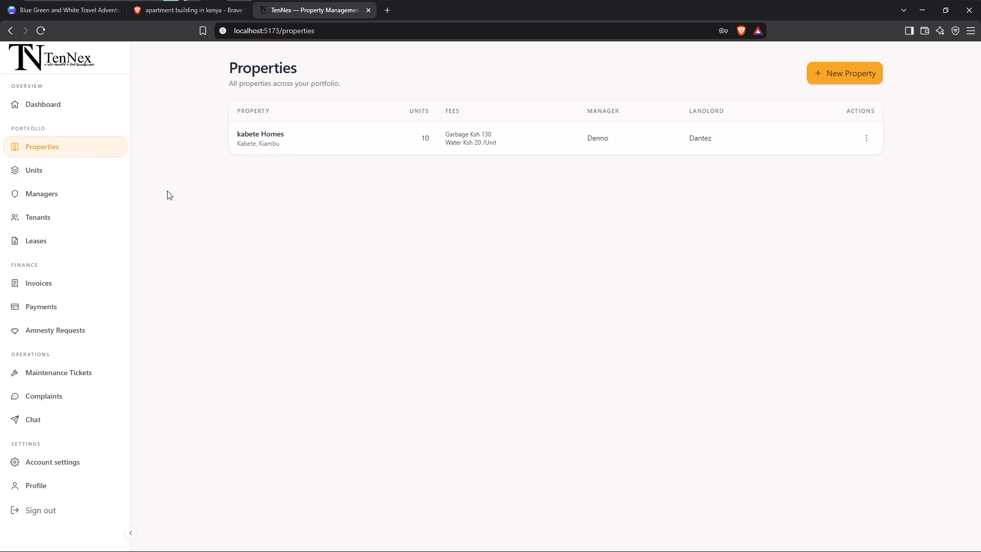
left_click(77, 170)
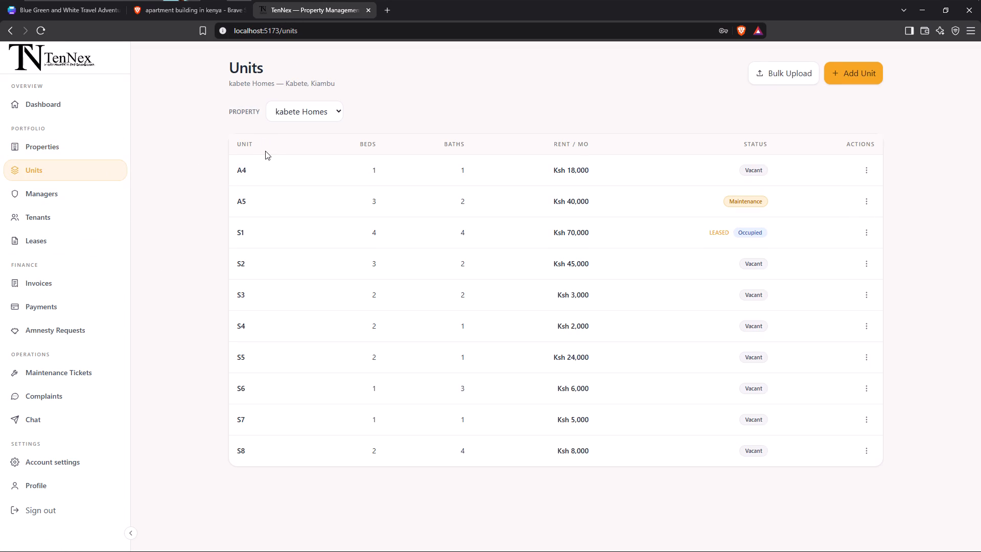
left_click(267, 145)
Capture the Units page's heading, property selector and full unit table with Snipping Tool.
key("Print")
left_click(231, 136)
left_click(177, 130)
key("super+s")
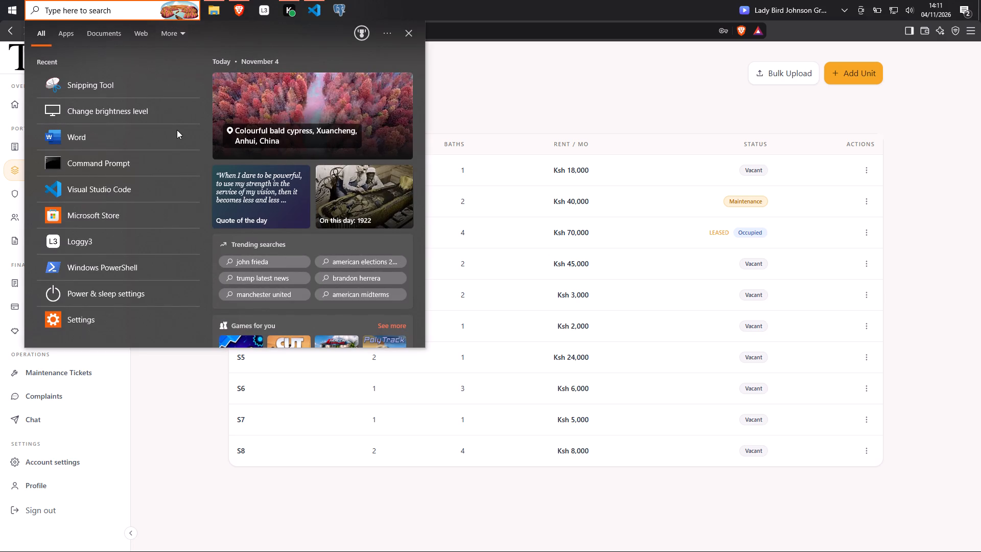
left_click(138, 78)
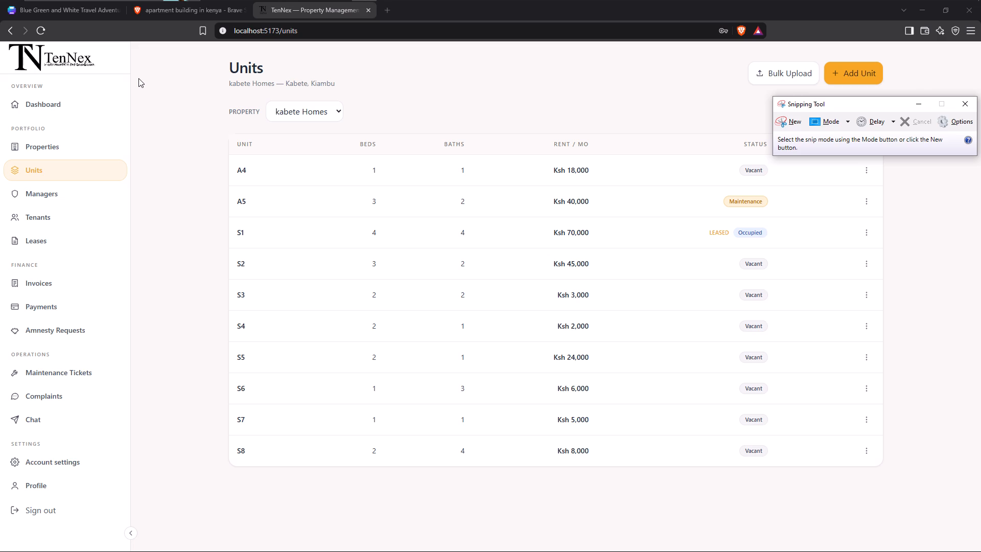
left_click(787, 121)
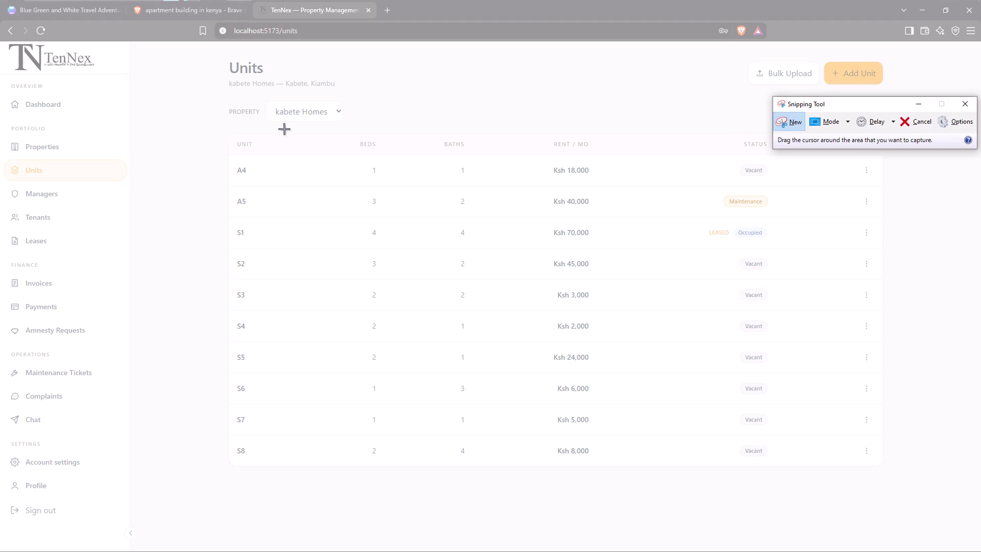
left_click_drag(223, 53, 885, 489)
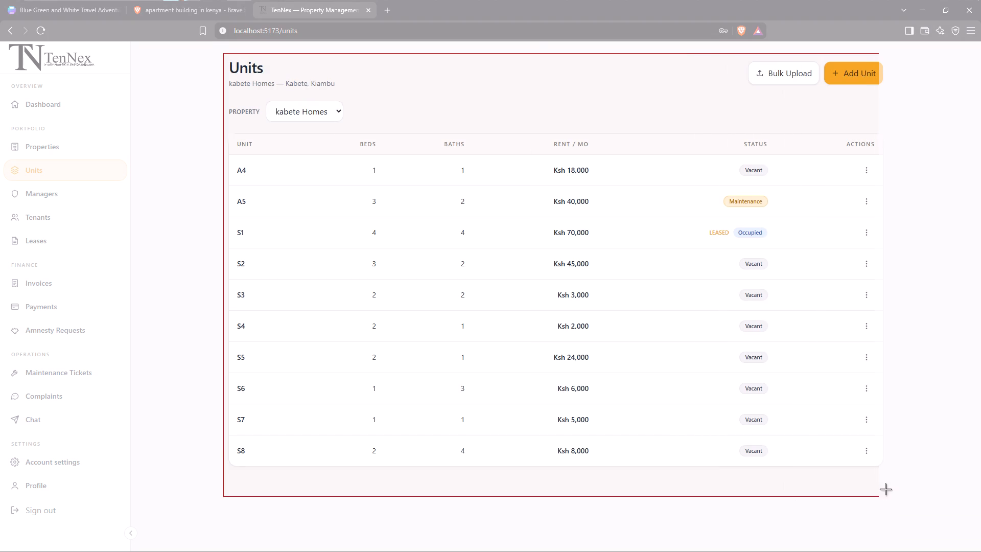
left_click_drag(885, 489, 890, 477)
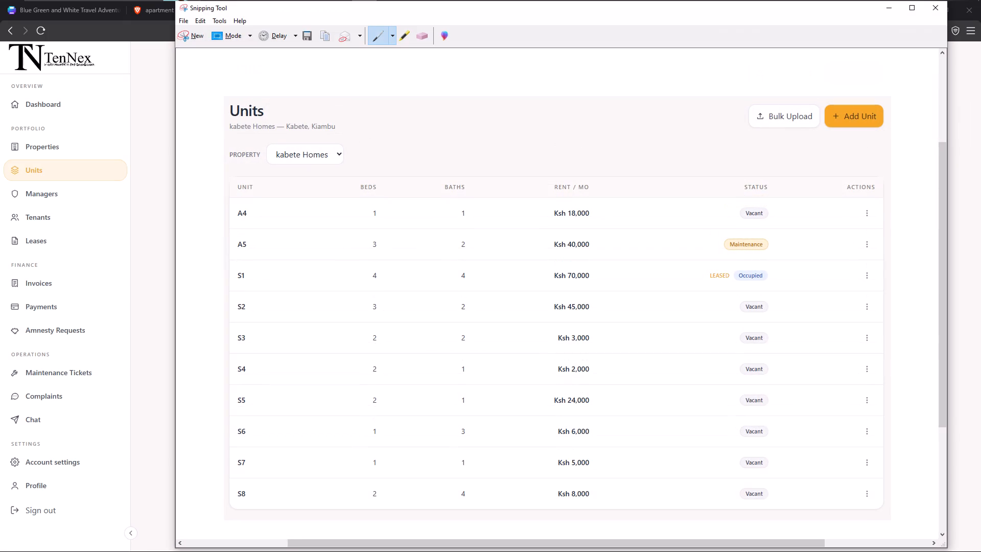
Save the units capture as a JPEG file named 3 in the Pictures folder.
left_click(306, 35)
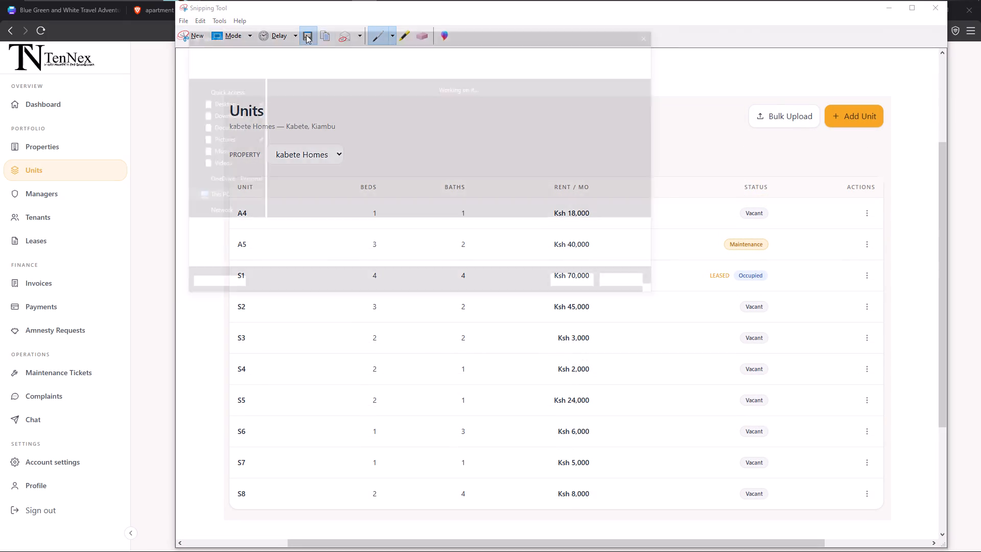
key("3")
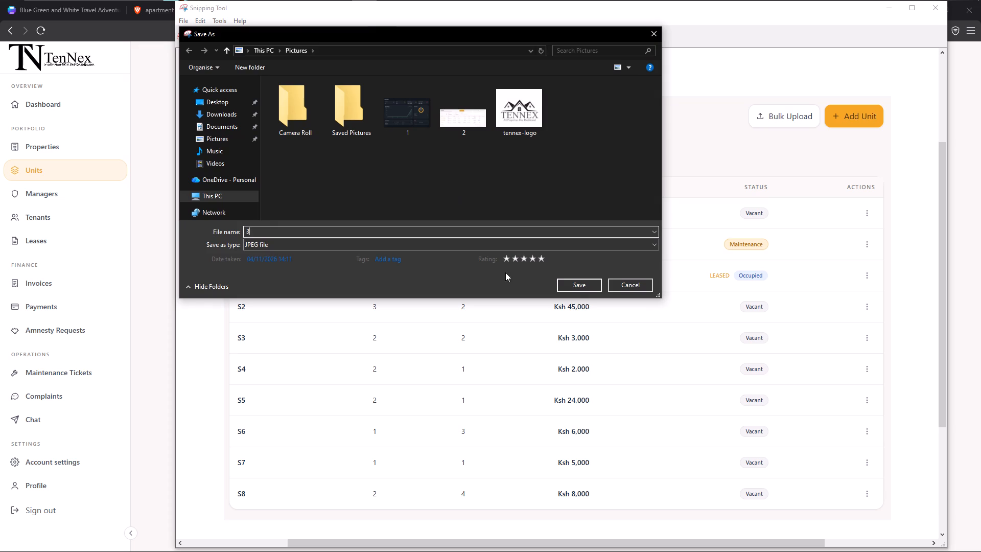
left_click(577, 281)
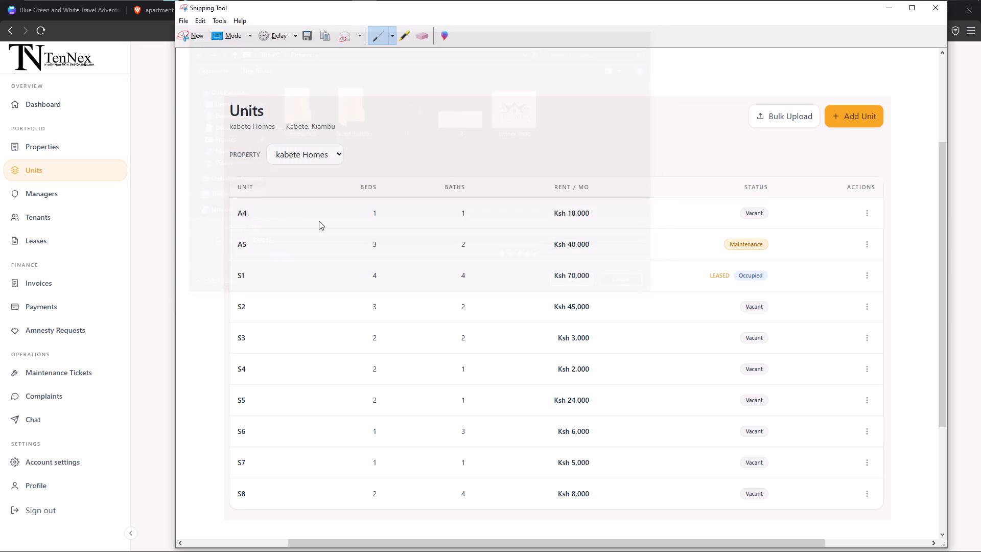
Switch to the Canva poster and add image 3 from the Pictures folder to it.
left_click(146, 68)
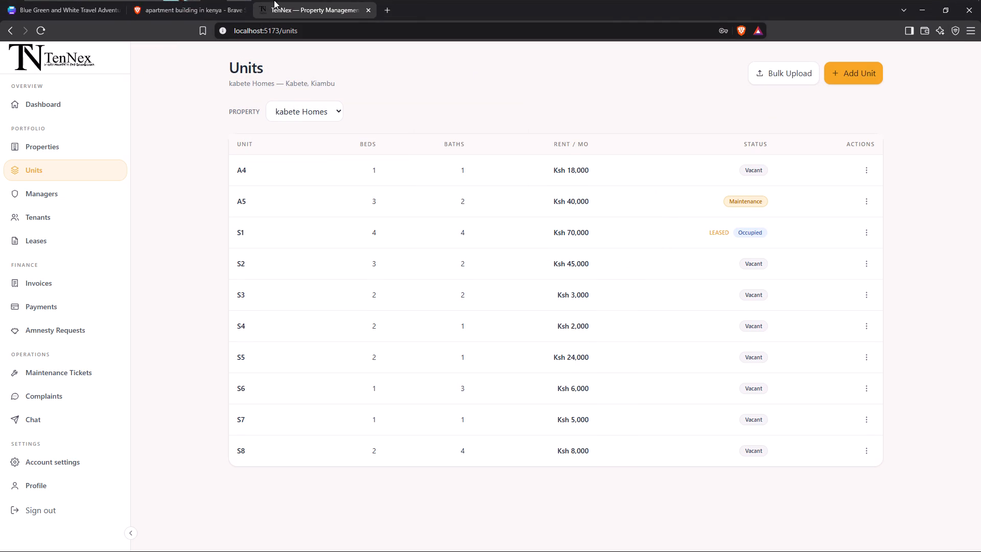
left_click(357, 11)
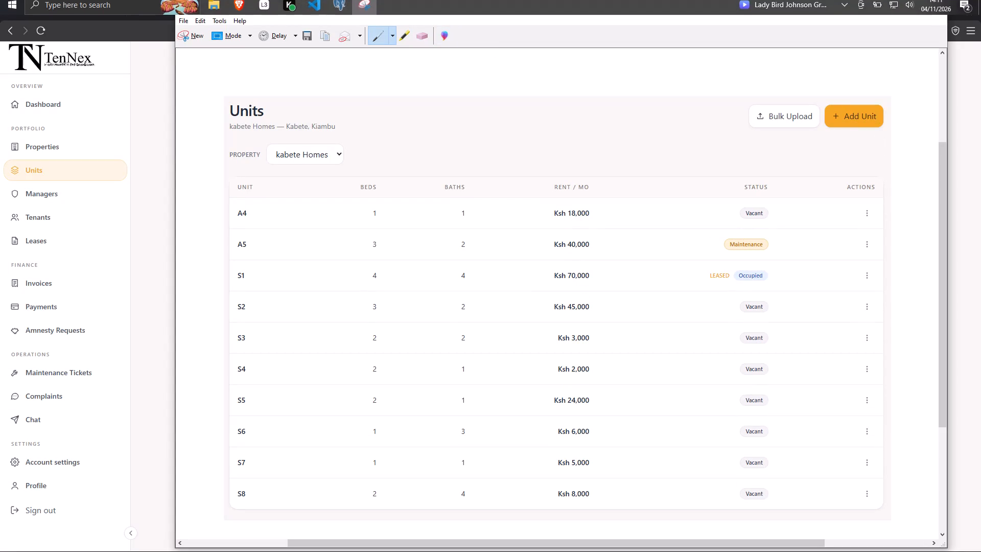
left_click(153, 86)
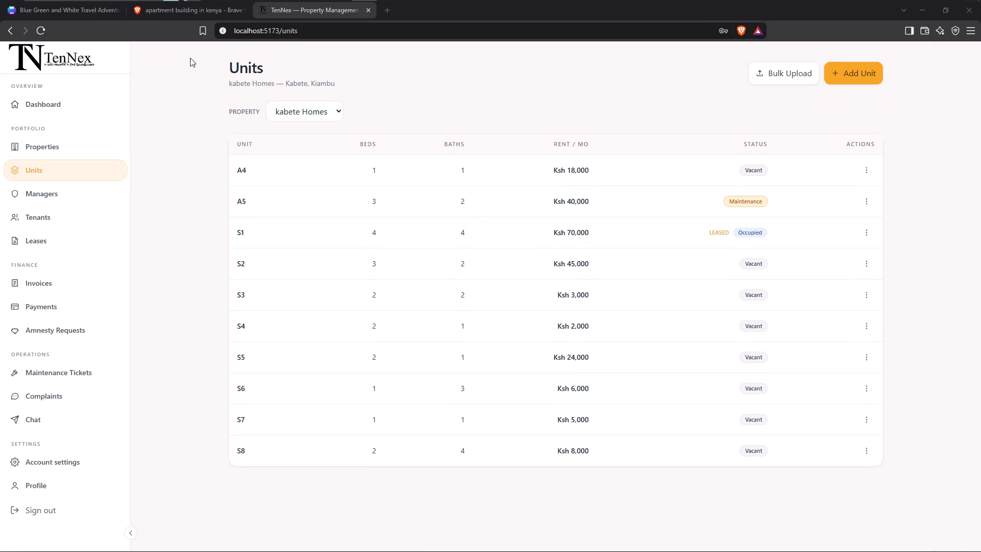
left_click(207, 8)
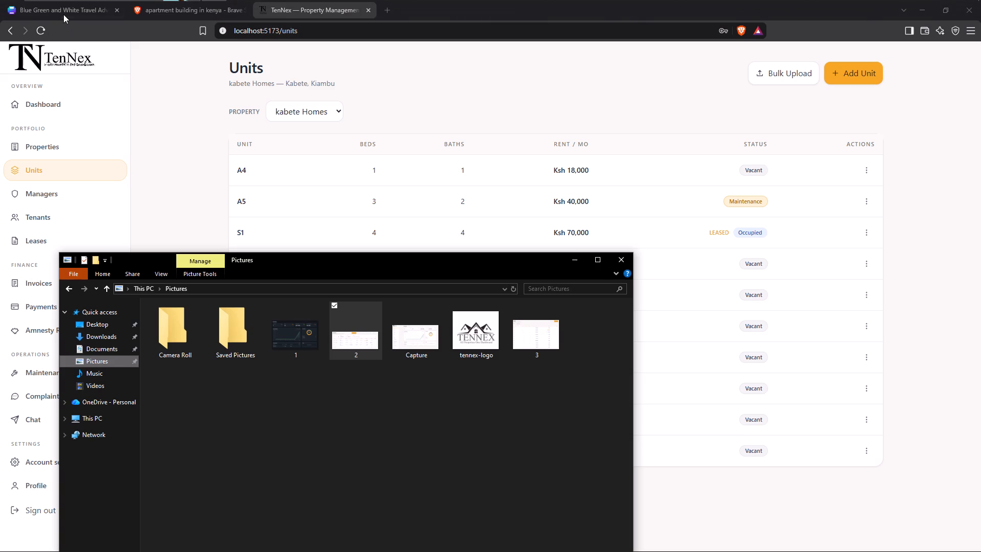
left_click(63, 14)
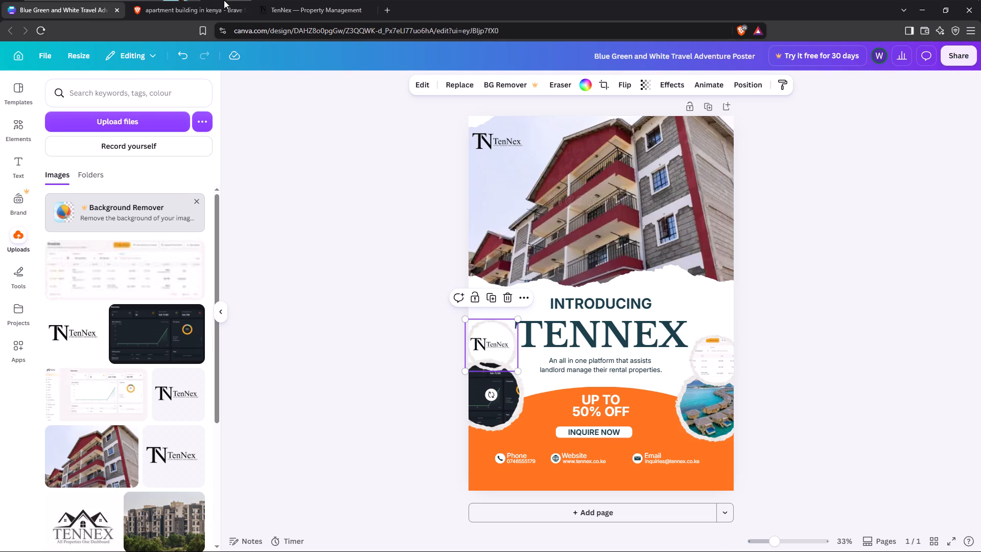
left_click(212, 8)
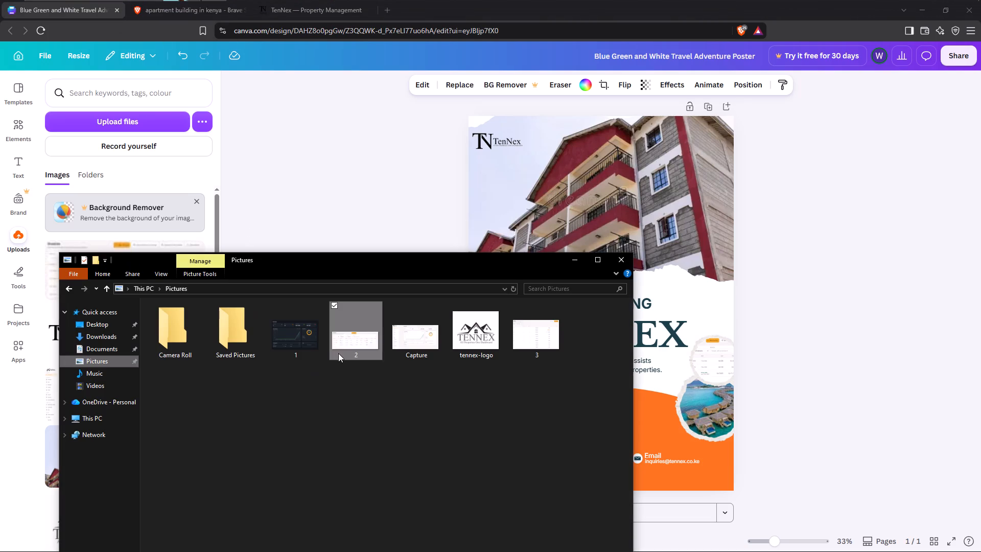
left_click(402, 340)
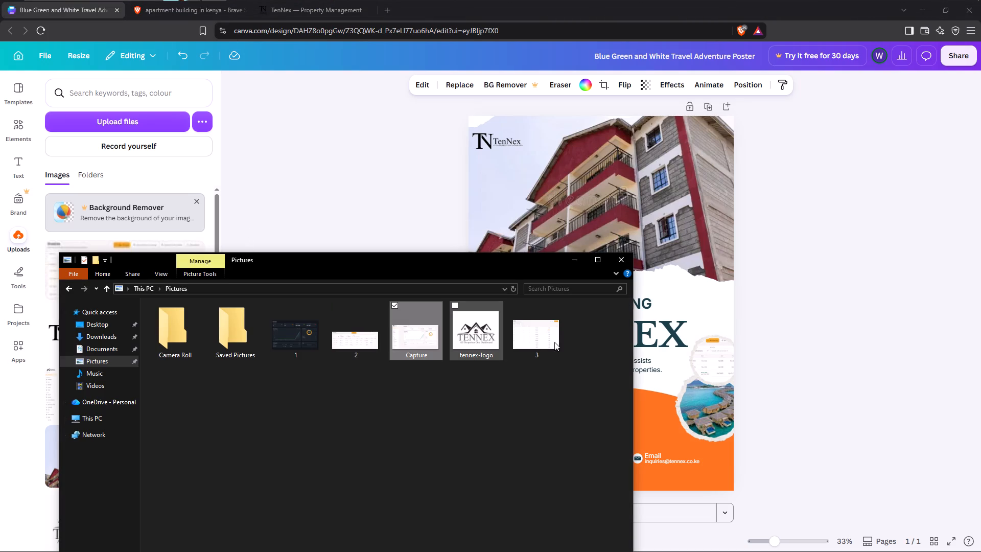
left_click(543, 343)
left_click_drag(535, 342, 666, 405)
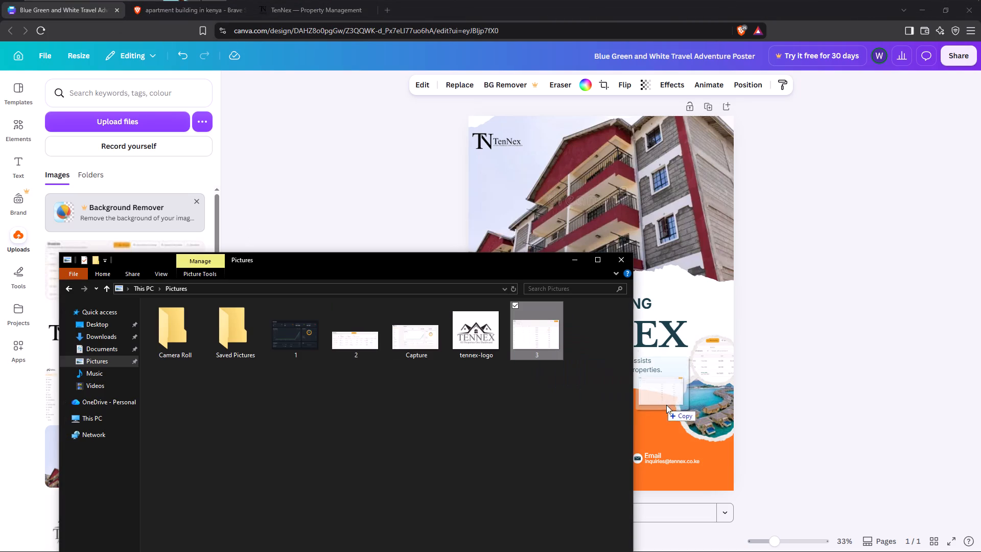
left_click_drag(666, 405, 716, 423)
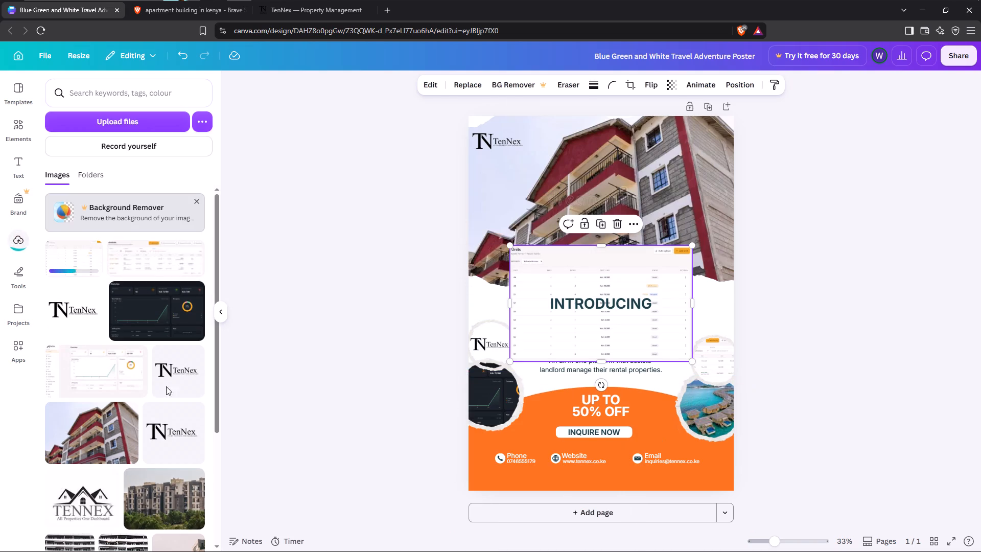
Place the units screenshot in the large round frame at the poster's right edge, replacing the resort photo.
left_click_drag(548, 267, 549, 302)
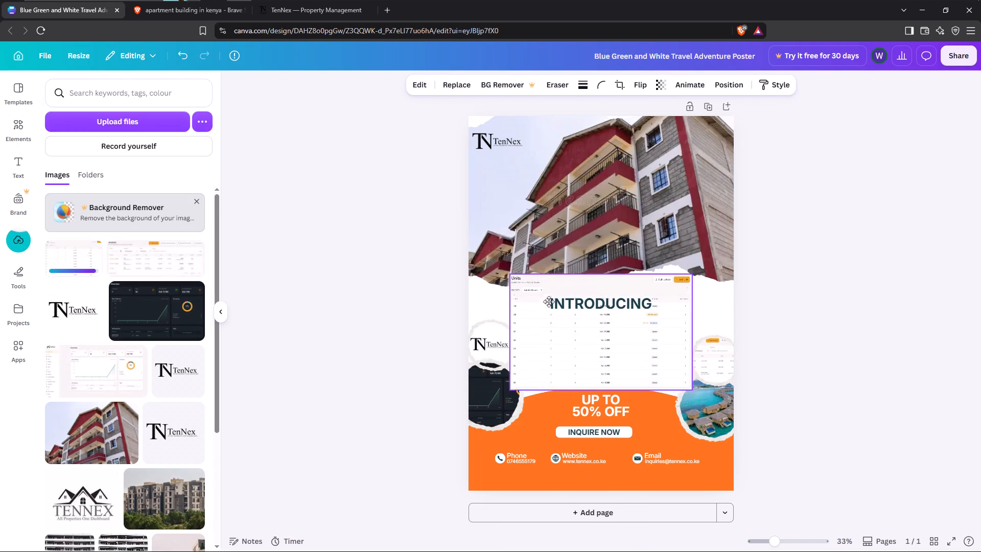
left_click_drag(549, 302, 713, 394)
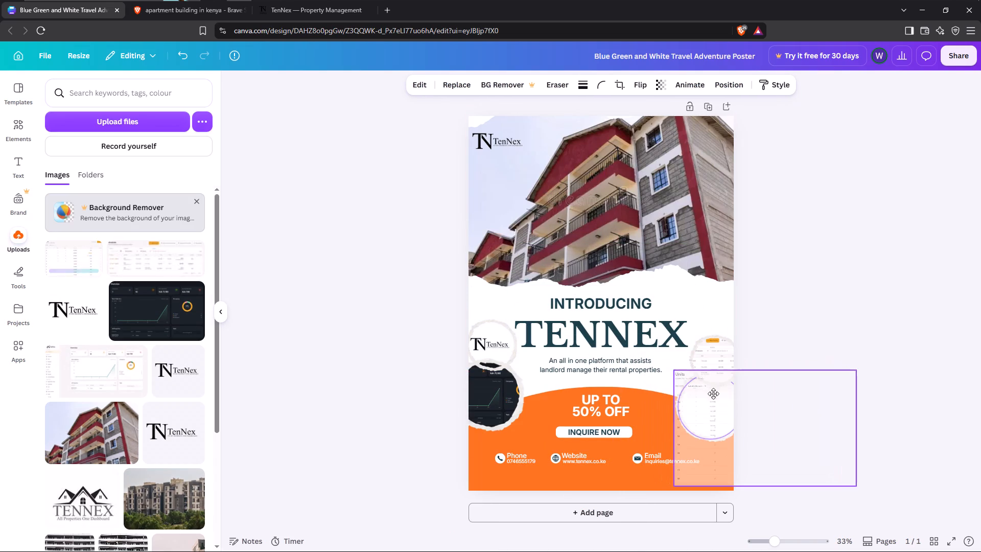
left_click_drag(713, 394, 716, 403)
Reposition the units screenshot inside its round frame so the image's left edge lines up with the frame's left side.
left_click(700, 400)
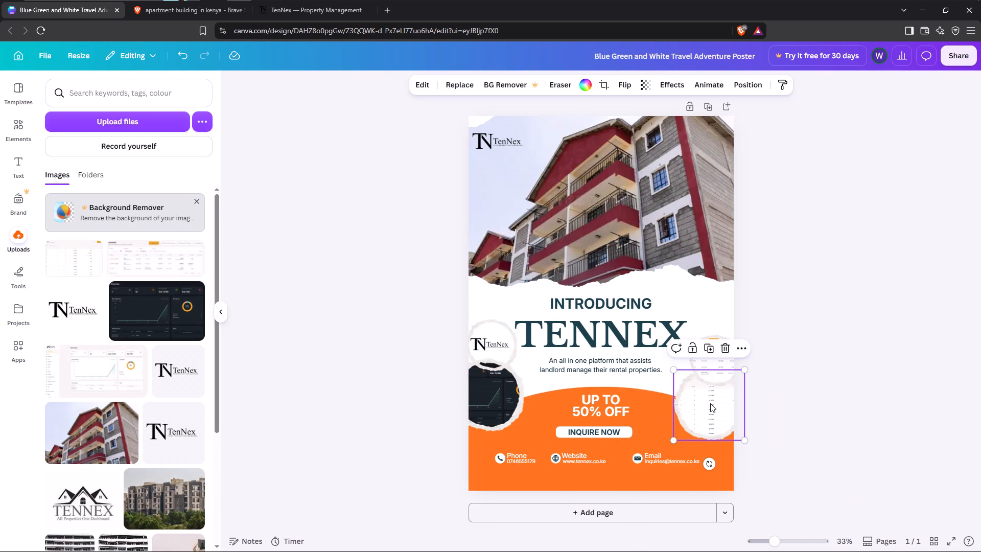
left_click(710, 403)
left_click(702, 405)
double_click(702, 405)
left_click_drag(702, 405, 712, 409)
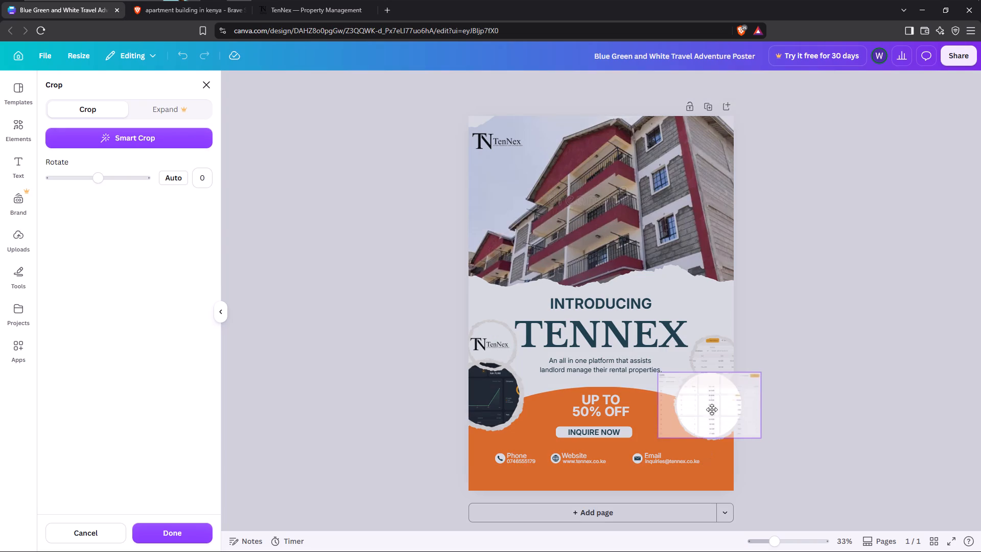
left_click_drag(712, 409, 736, 431)
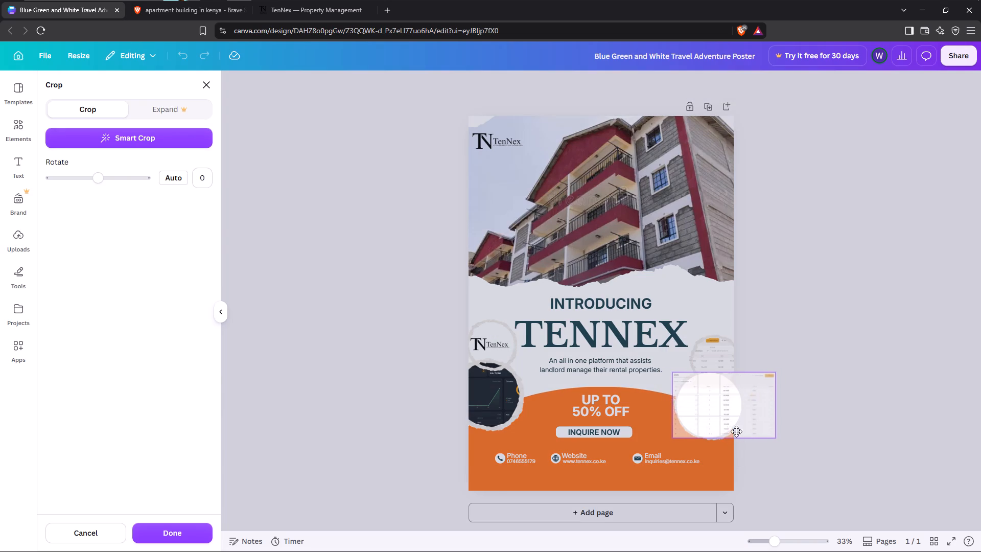
left_click_drag(736, 431, 732, 421)
left_click_drag(666, 371, 689, 397)
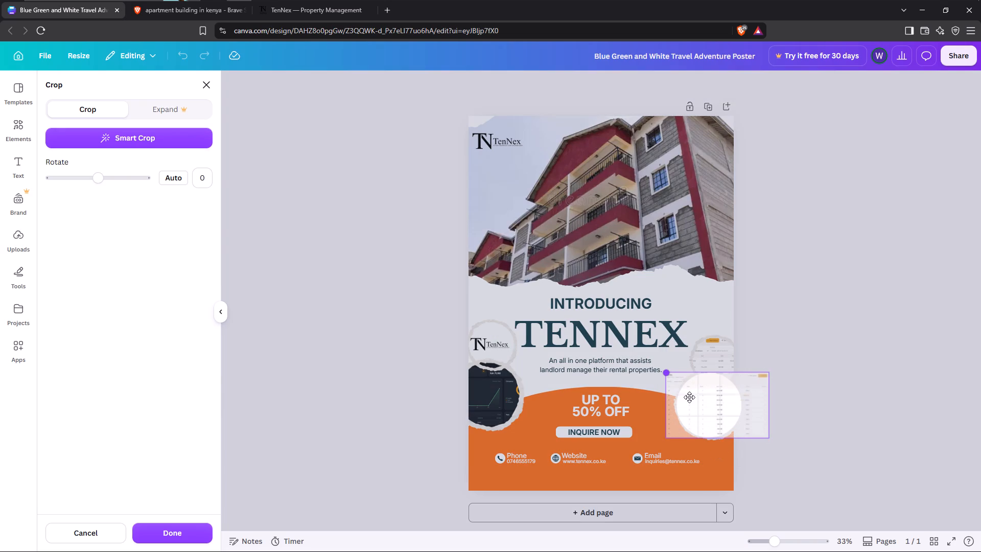
left_click_drag(689, 397, 690, 397)
left_click_drag(668, 374, 686, 395)
left_click_drag(716, 401, 717, 426)
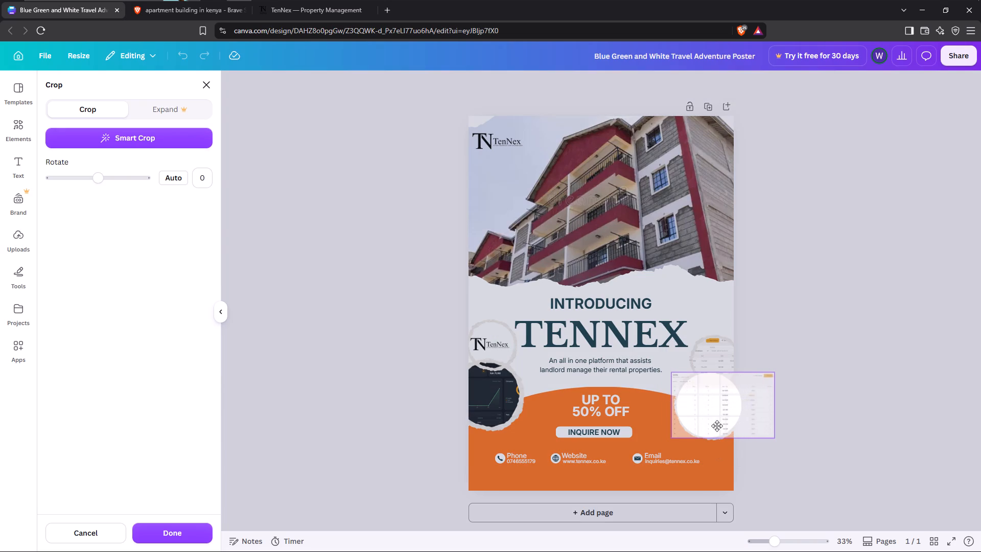
left_click_drag(717, 426, 679, 422)
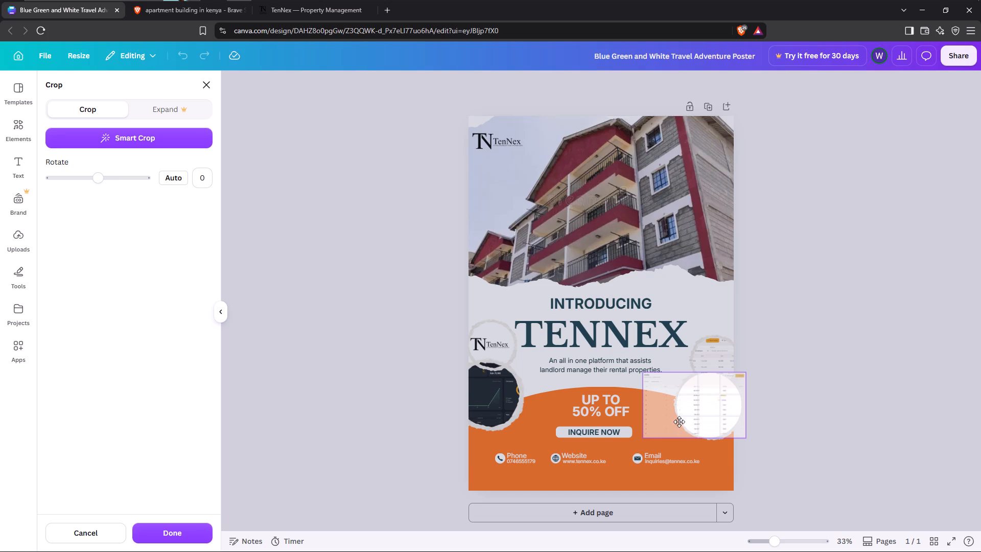
left_click_drag(679, 422, 709, 409)
left_click_drag(691, 401, 733, 412)
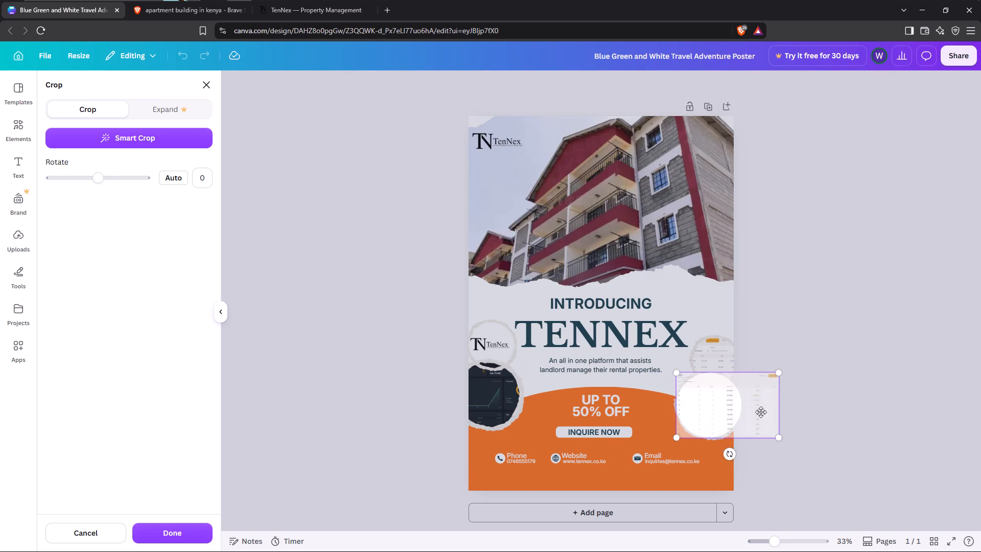
left_click(832, 393)
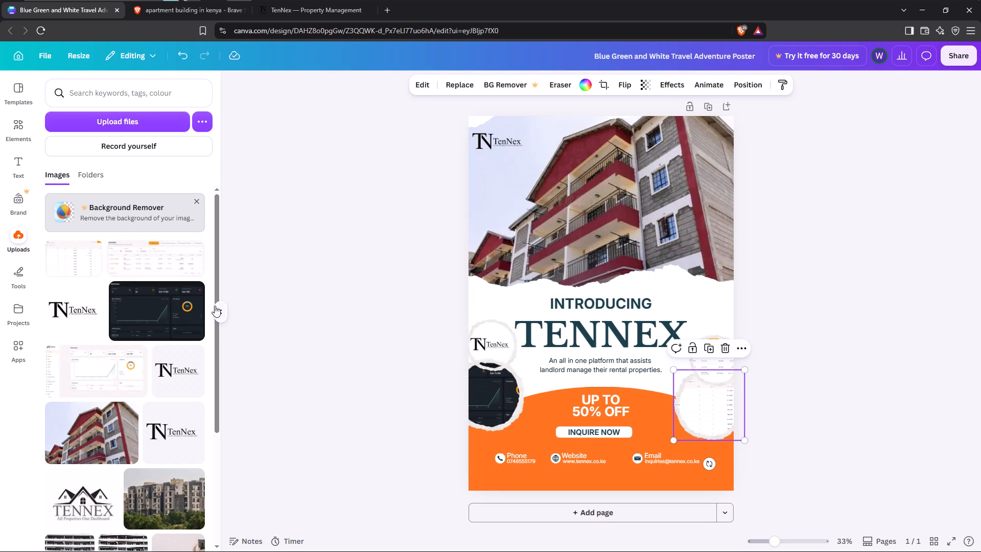
left_click(328, 265)
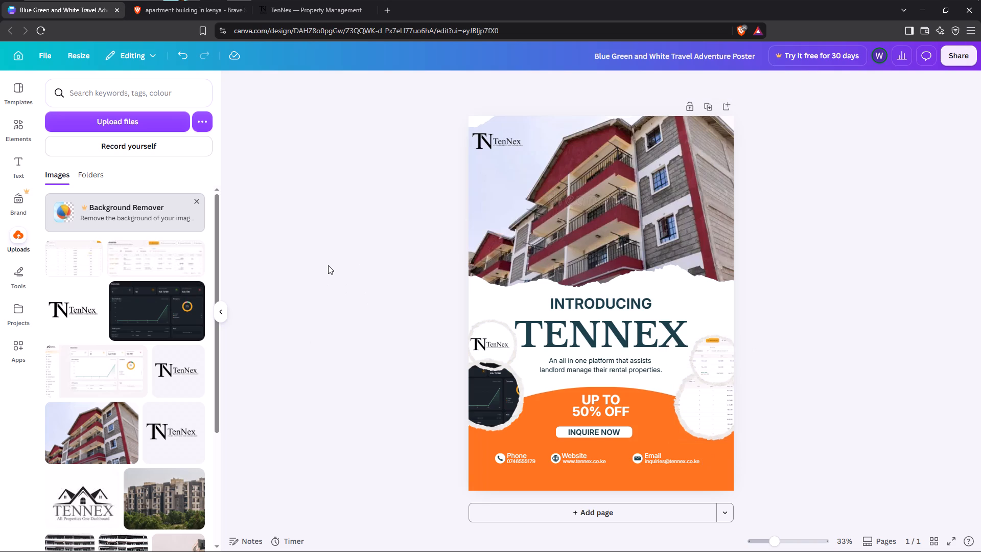
Nudge the INQUIRE NOW text slightly upward within its white box.
left_click(590, 430)
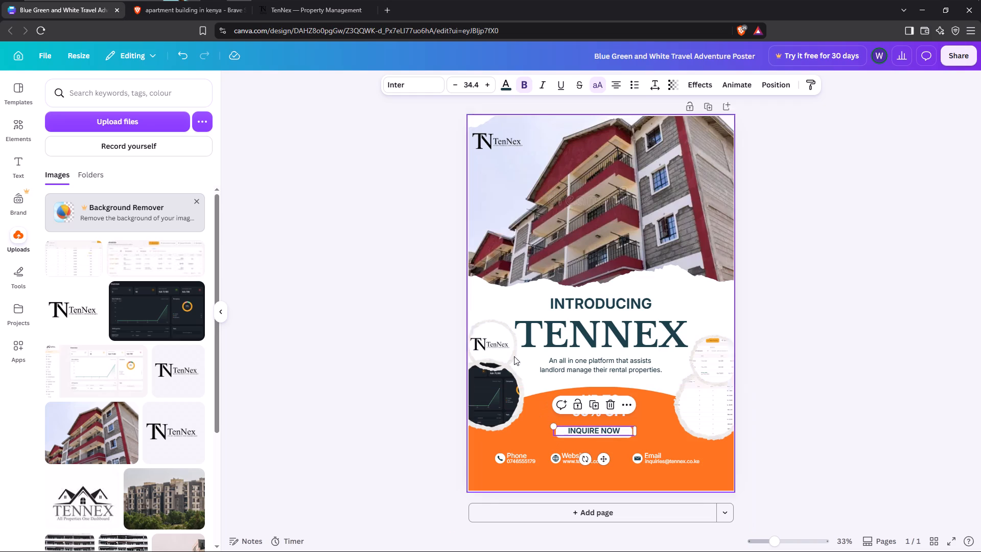
Delete the logo and dashboard images together with their two round frames from the poster's left edge.
left_click(472, 337)
key("Delete")
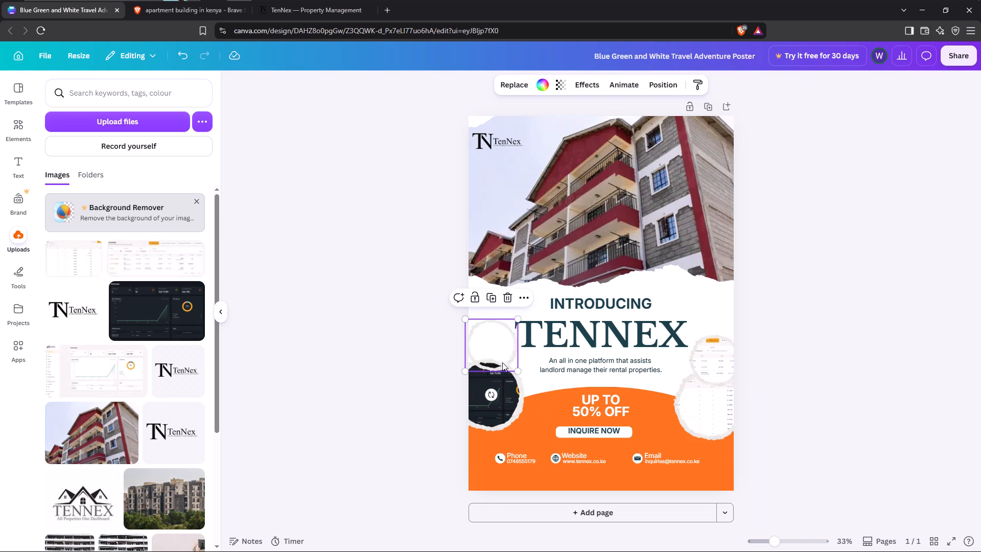
left_click(504, 339)
left_click(493, 331)
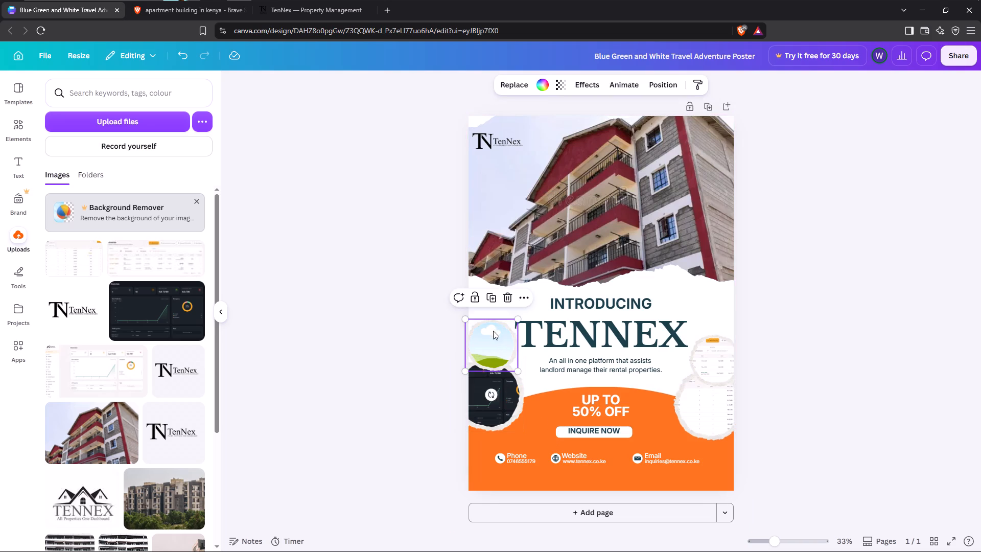
key("Delete")
left_click(489, 380)
key("Delete")
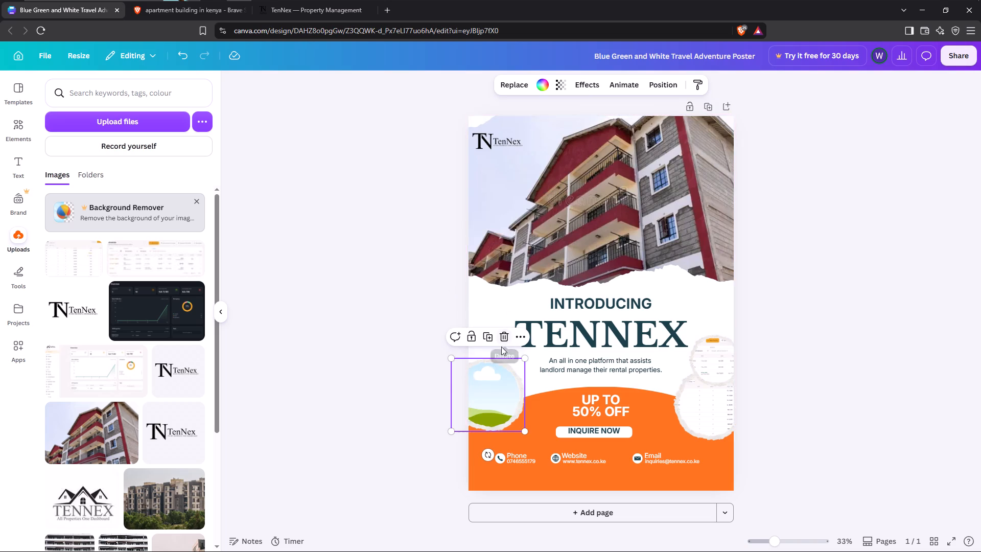
key("Delete")
Delete the two units screenshots together with their round frames from the poster's right edge.
left_click(717, 355)
key("Delete")
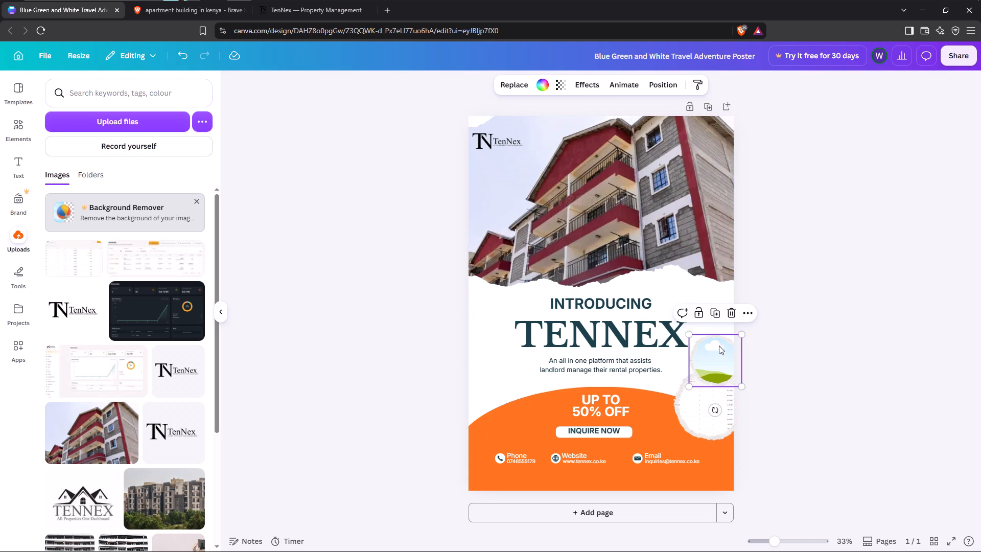
left_click(709, 359)
key("Delete")
left_click(711, 387)
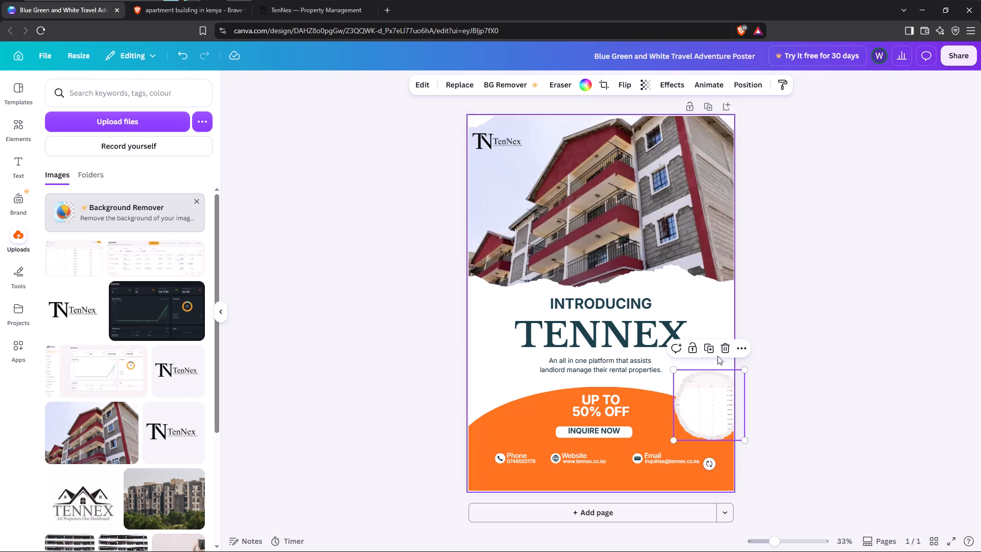
left_click(720, 350)
left_click(727, 353)
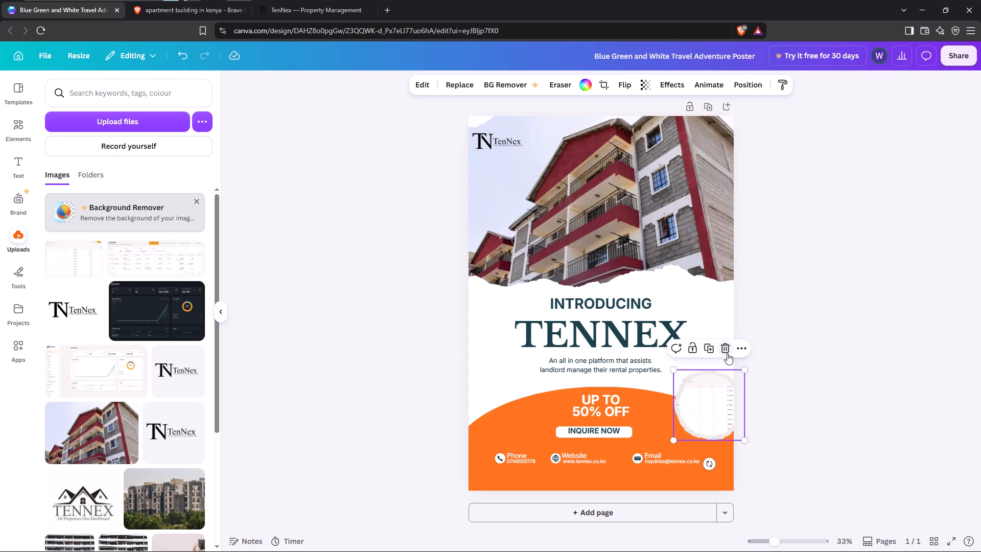
left_click(725, 348)
left_click(726, 374)
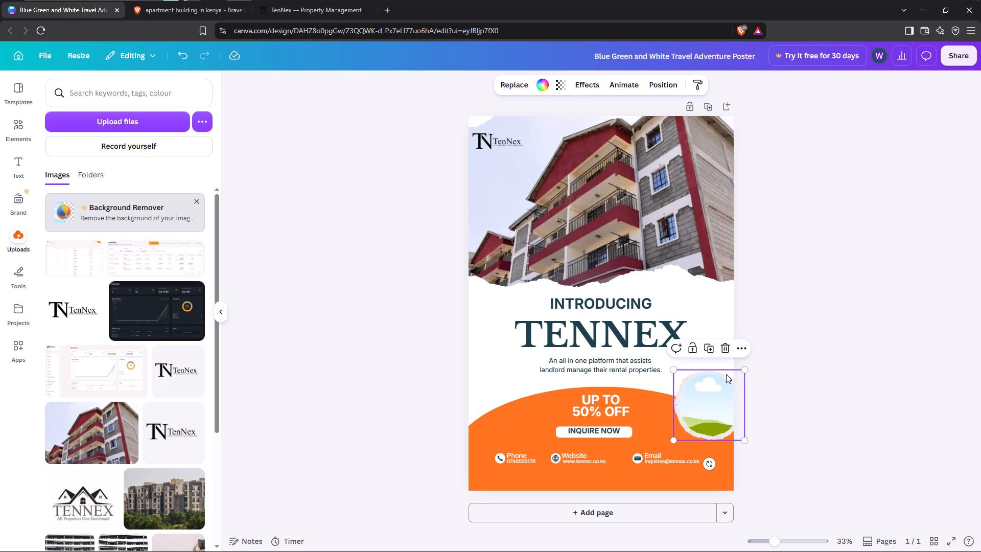
left_click(723, 349)
left_click(835, 376)
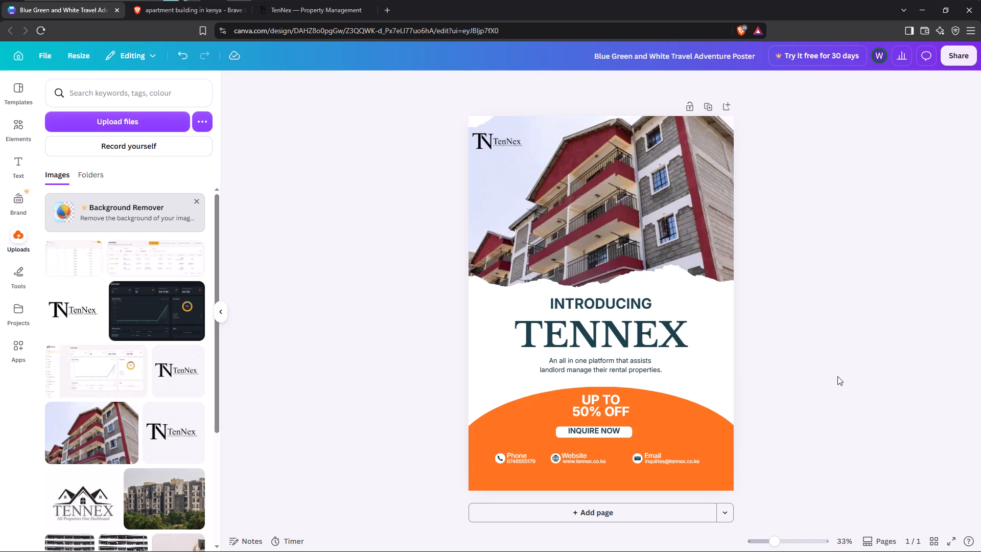
Replace the UP TO 50% OFF text in the orange area with COMING SOON.
double_click(618, 409)
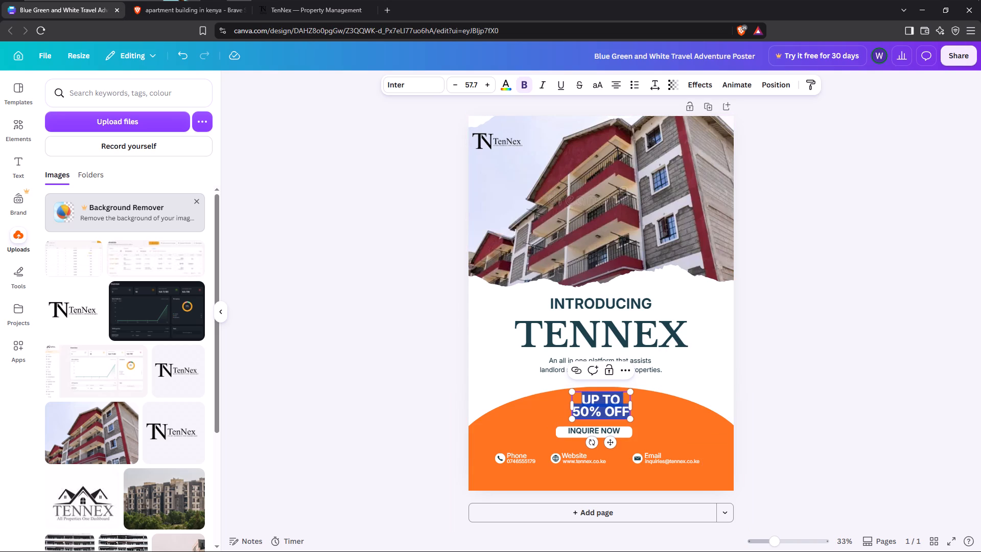
key("shift+c")
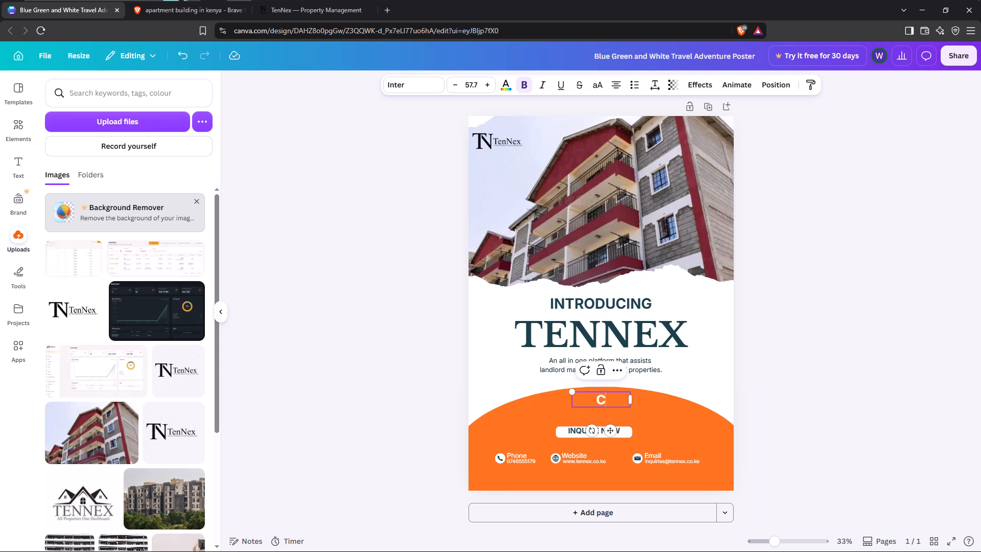
key("shift+o")
type("ming")
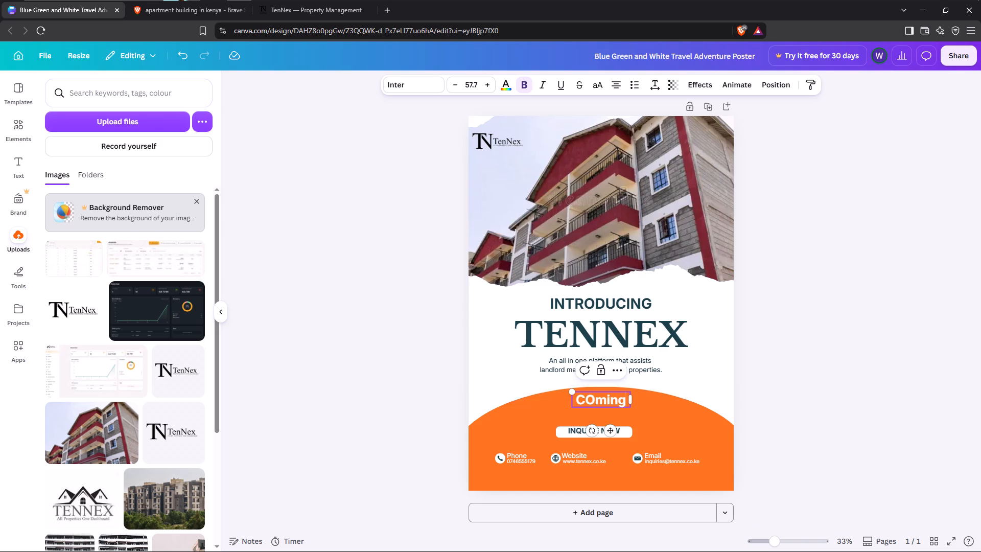
key("BackSpace")
key("BackSpace")
key("BackSpace")
key("BackSpace")
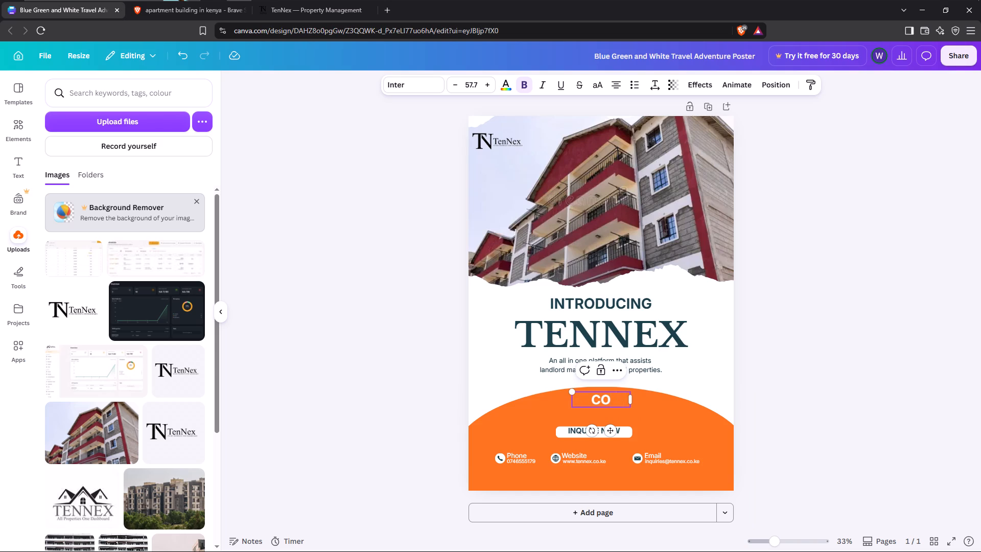
type("MIN")
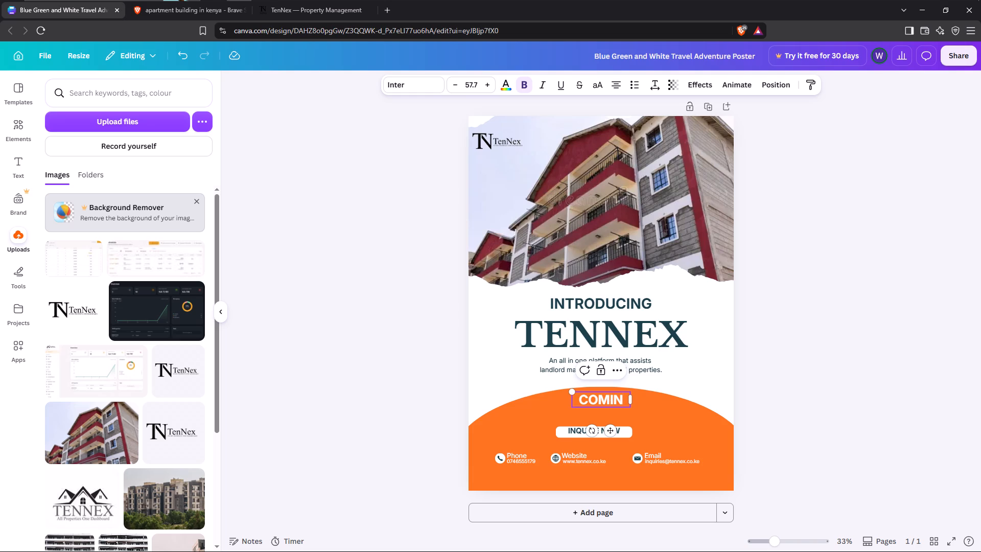
type("G")
key("space")
type("SOON")
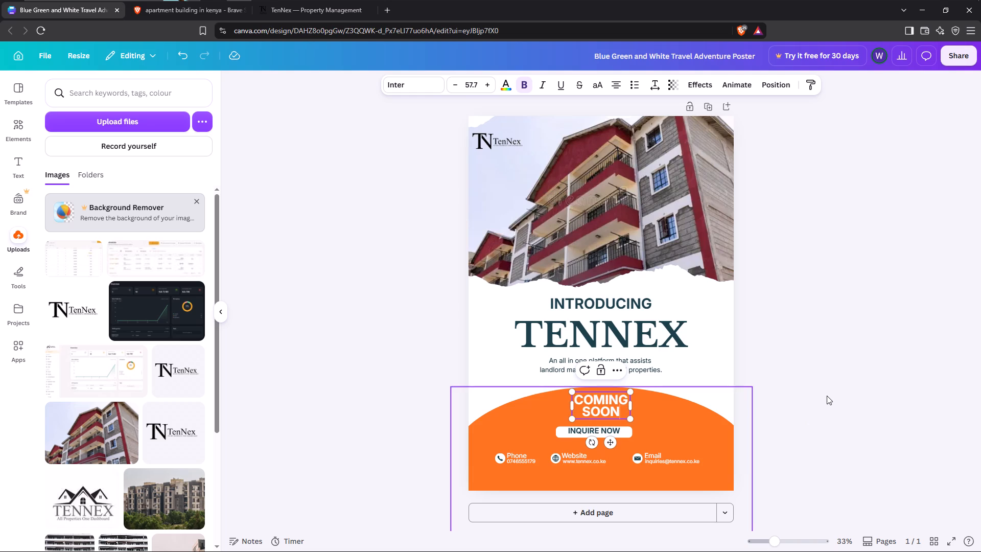
left_click(827, 396)
Shift the COMING SOON text slightly left and down so it sits just above the INQUIRE NOW box.
left_click_drag(603, 401, 597, 401)
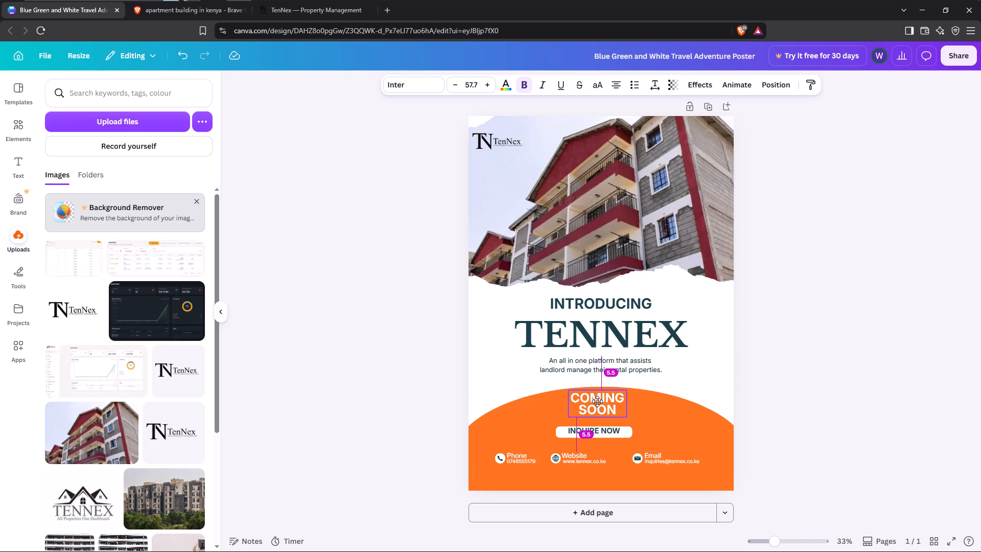
left_click_drag(597, 401, 596, 403)
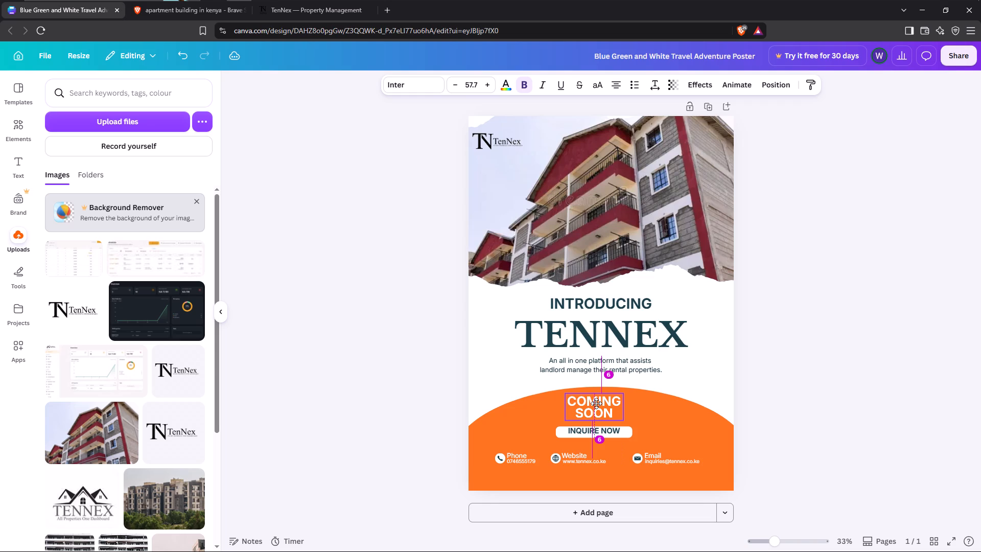
left_click_drag(596, 403, 593, 403)
left_click(845, 386)
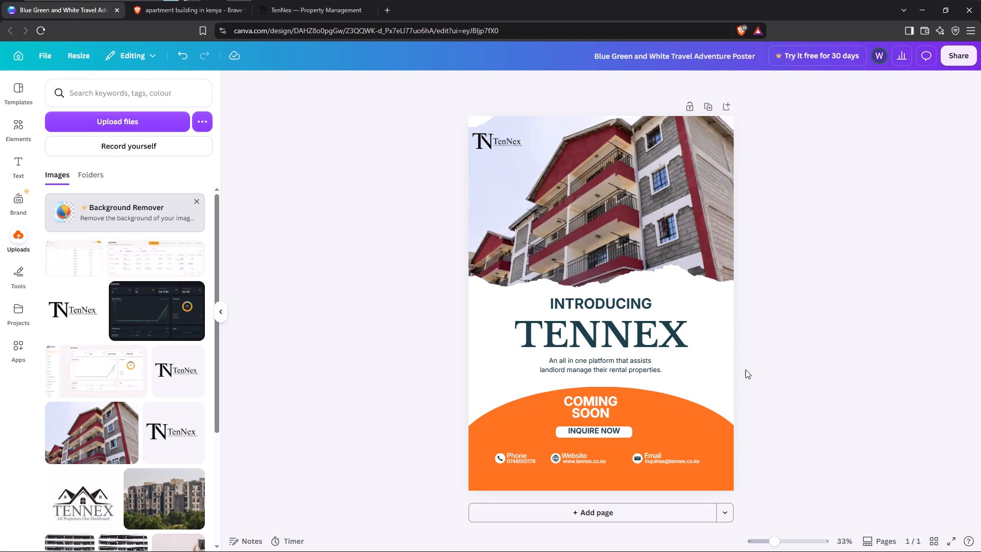
Move the orange curved shape at the poster's bottom slightly upward behind the COMING SOON text.
left_click_drag(653, 430, 653, 422)
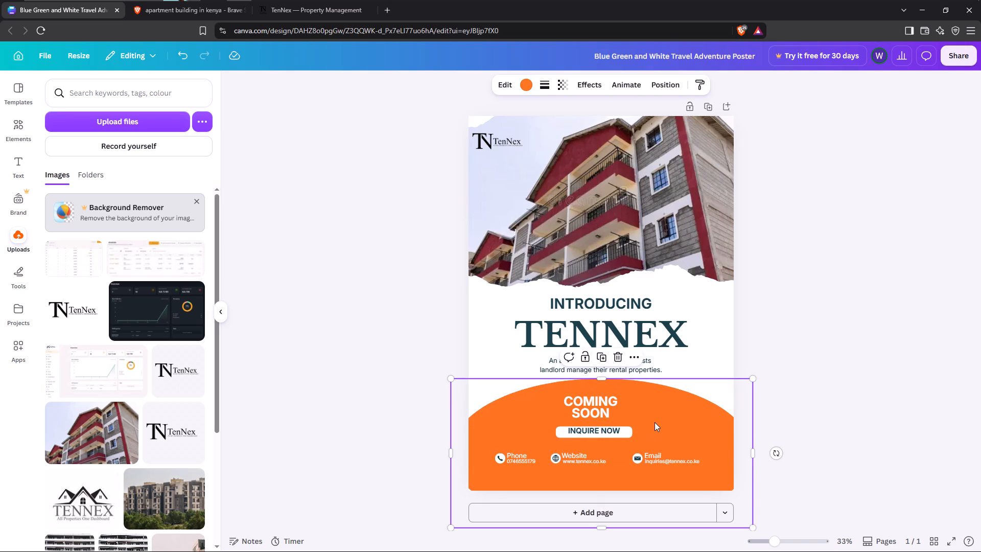
left_click(655, 422)
left_click(789, 404)
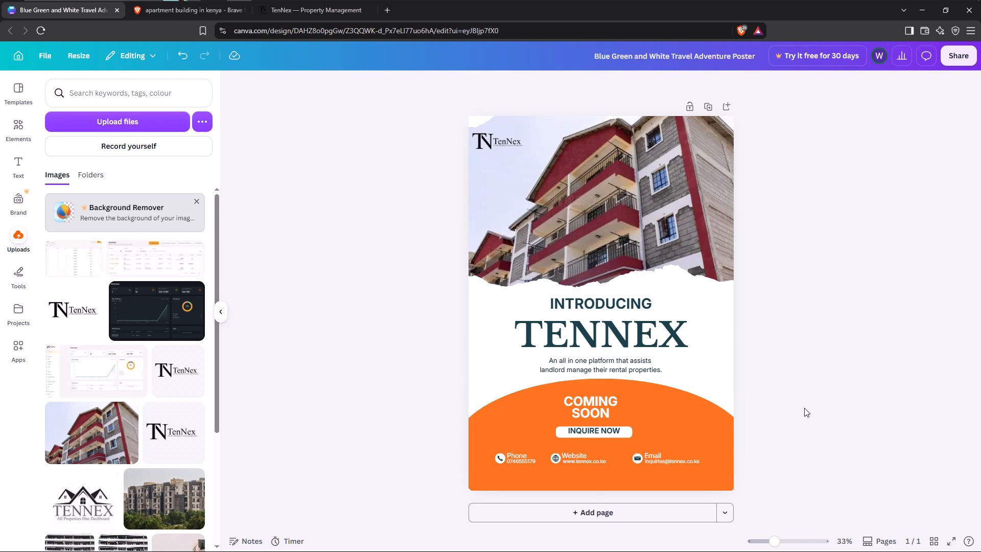
left_click(851, 415)
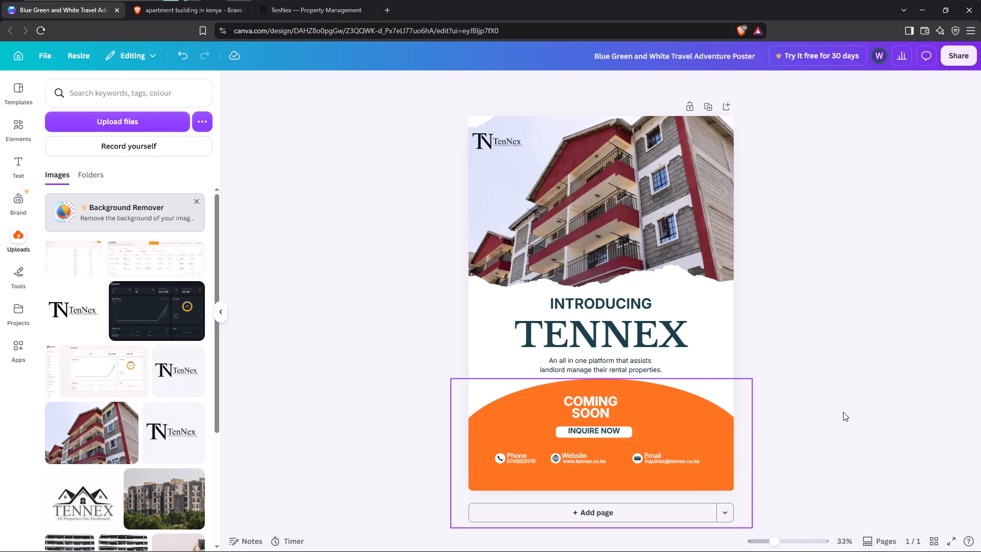
left_click(314, 314)
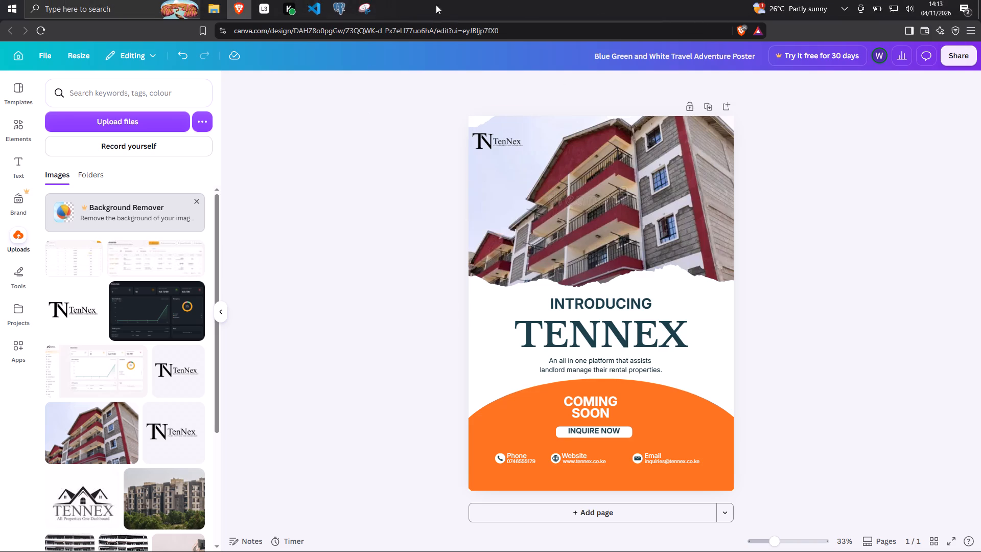
left_click(368, 12)
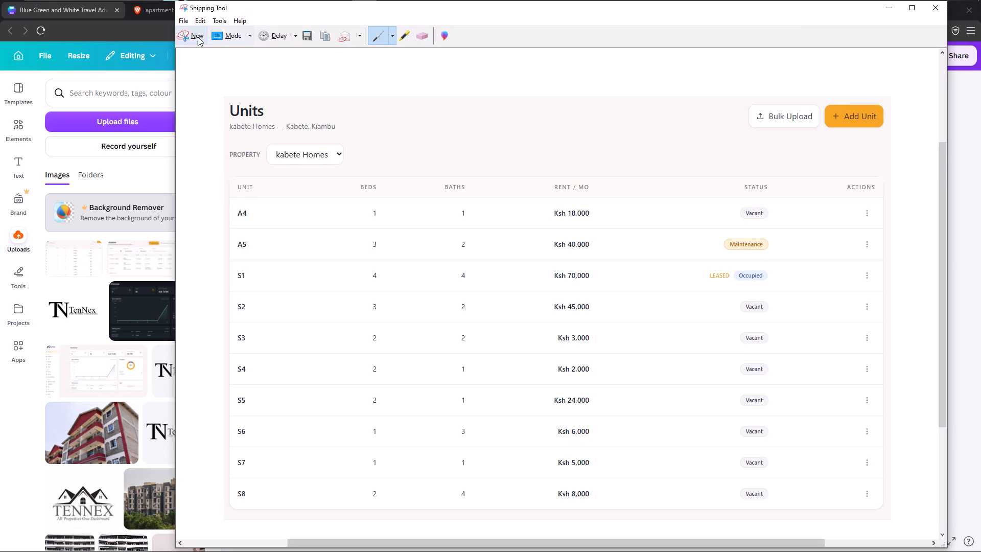
left_click(198, 37)
left_click_drag(460, 107, 583, 310)
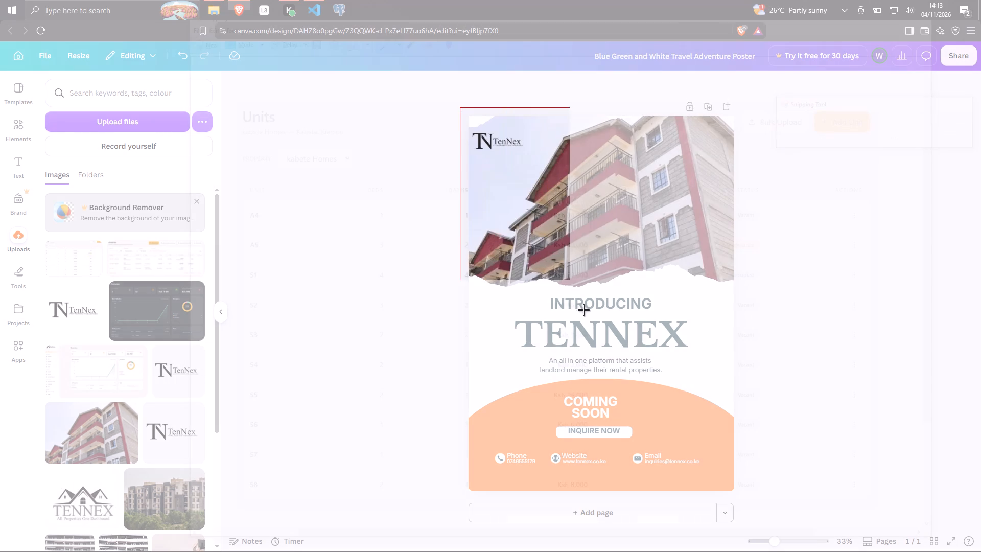